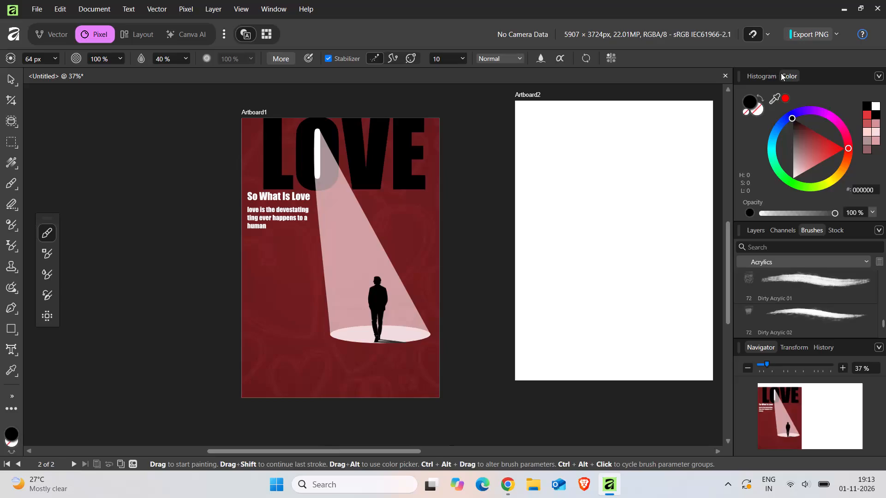
Bring up the layer list and close the Navigator panel group to give the layers more room.
scroll(710, 127, up, 1)
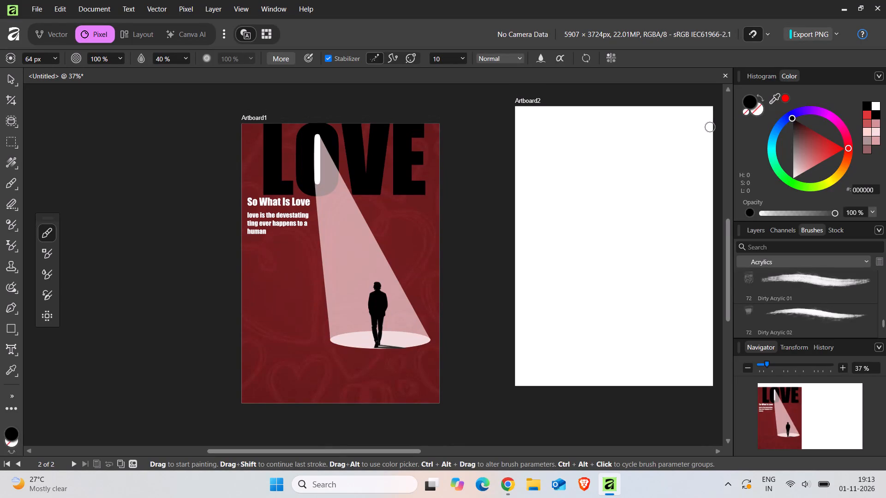
text(bv)
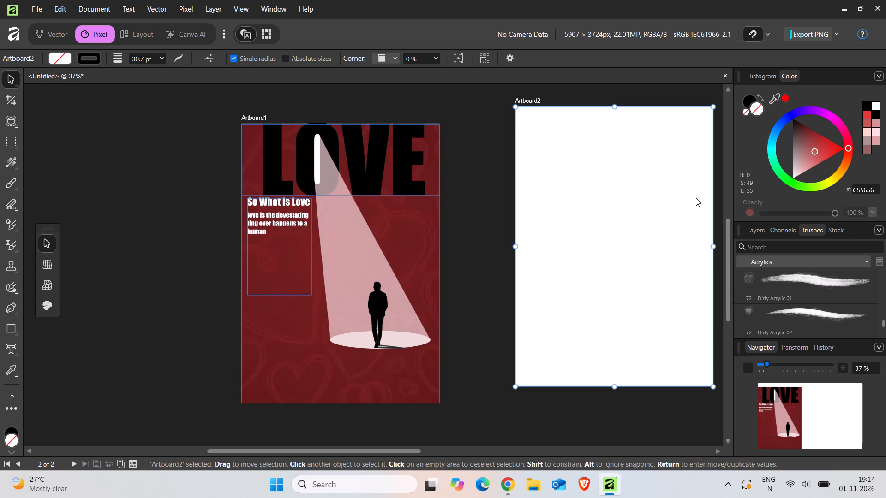
click(766, 234)
scroll(784, 318, down, 1)
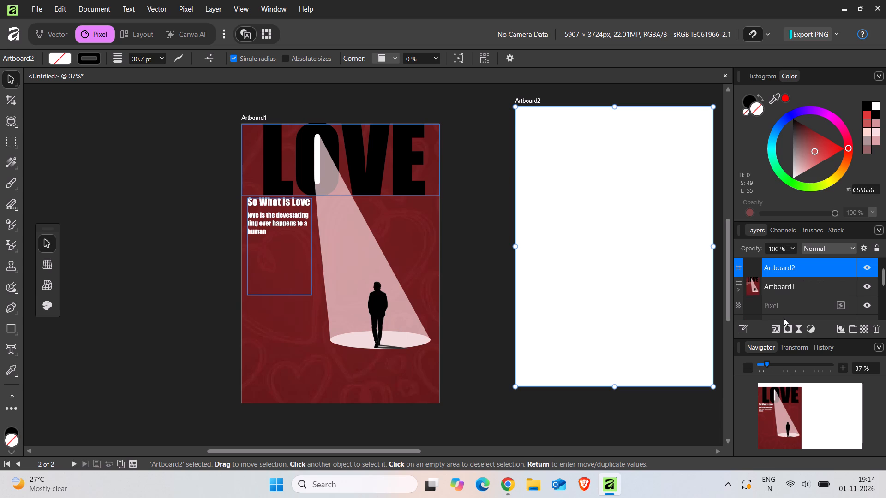
scroll(784, 318, down, 1)
scroll(785, 278, up, 2)
click(878, 348)
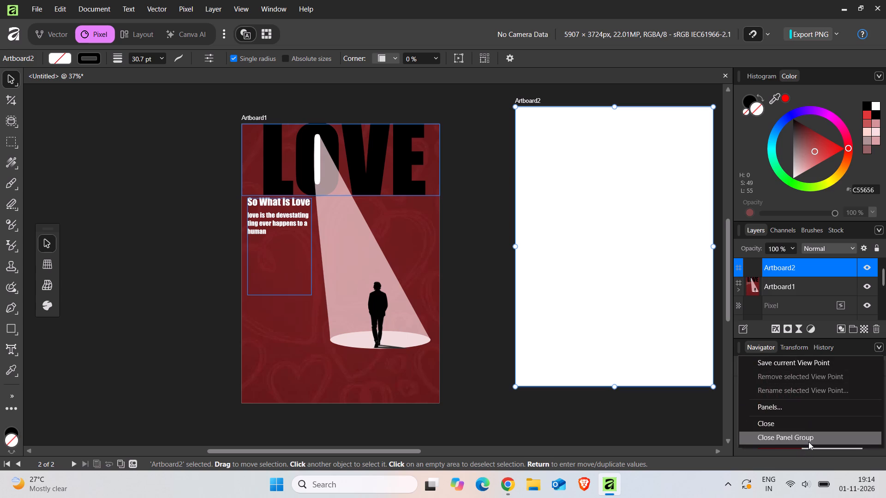
click(808, 441)
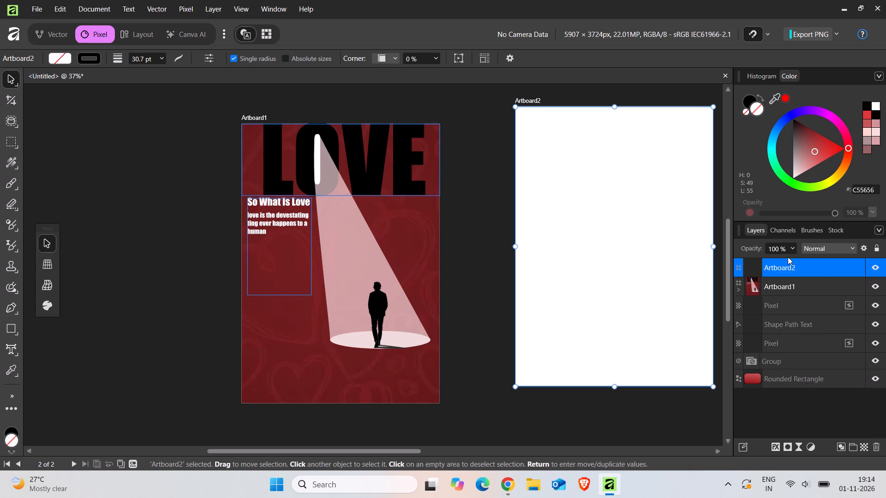
Check what the loose Group, Shape Path Text and two Pixel layers below Artboard1 contribute by toggling their visibility.
click(789, 356)
click(876, 359)
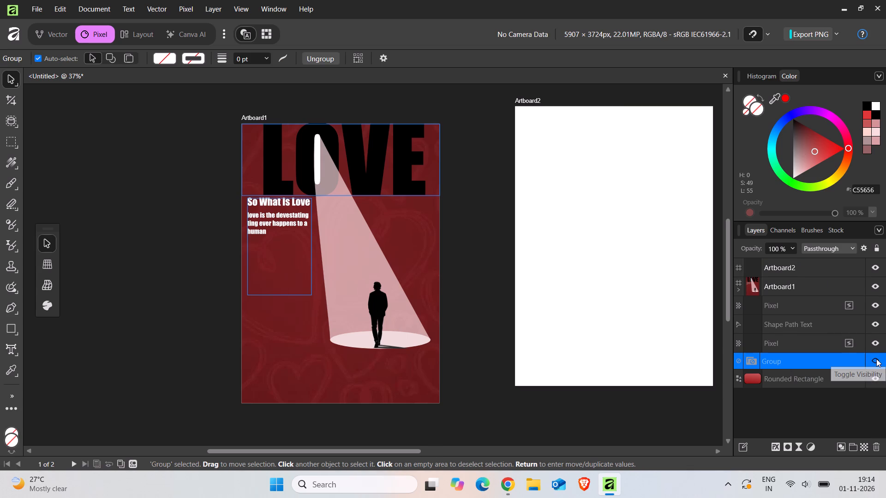
click(876, 359)
click(876, 359)
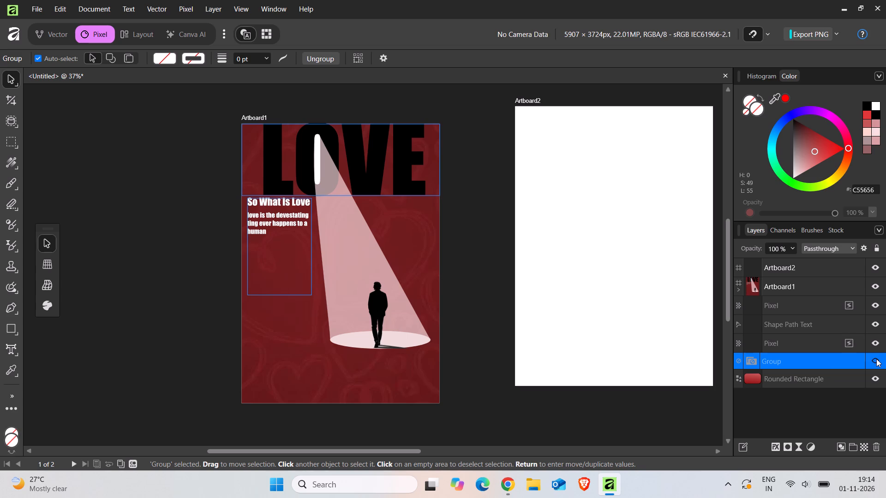
click(876, 359)
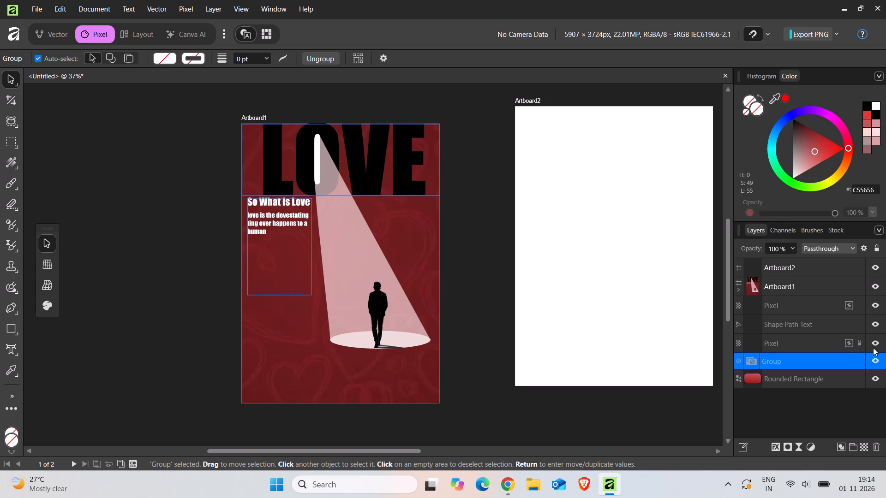
click(877, 344)
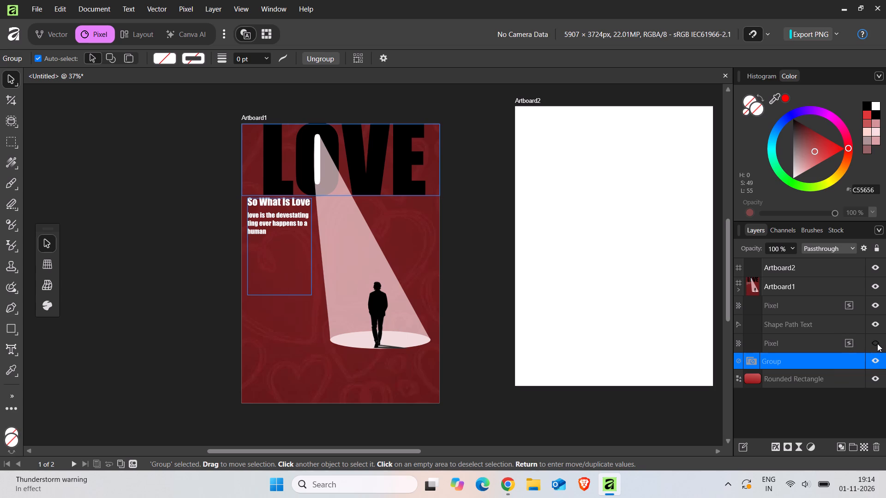
click(877, 344)
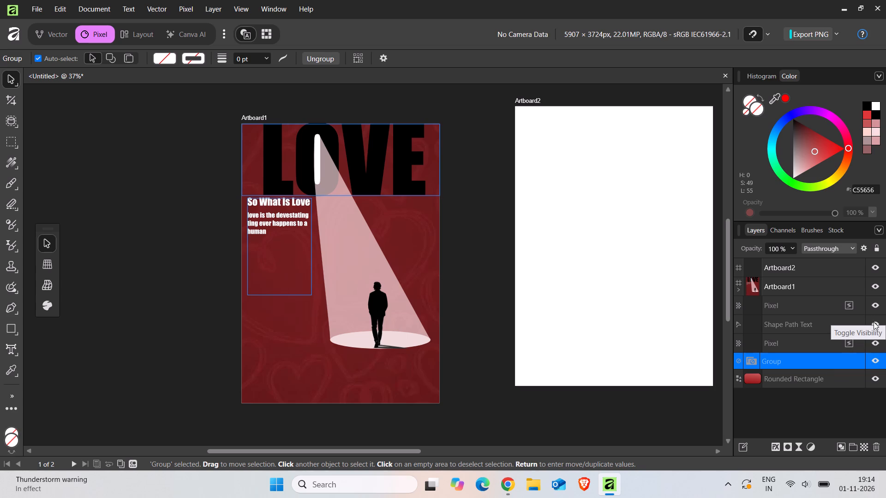
click(874, 322)
click(874, 322)
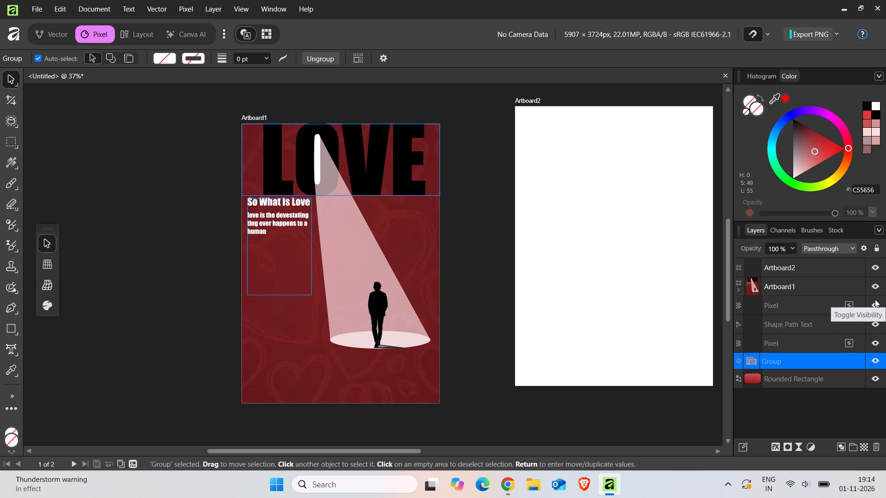
click(875, 299)
click(875, 299)
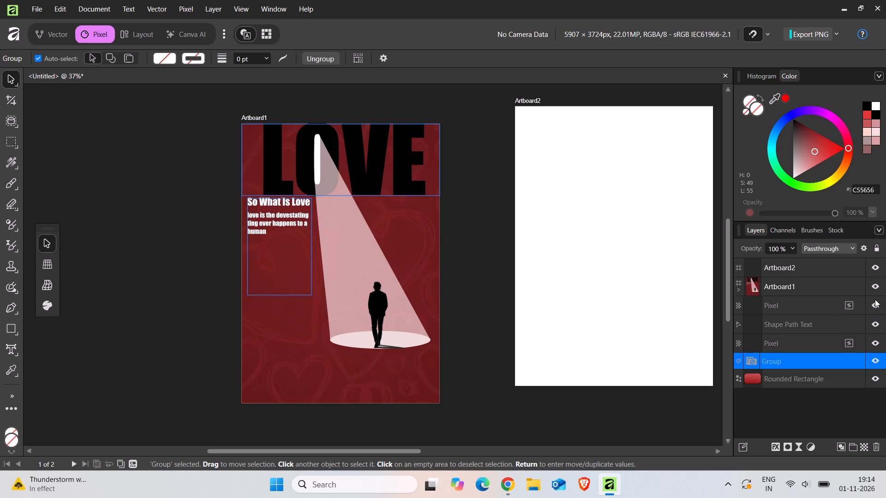
scroll(854, 312, up, 1)
click(740, 364)
ctrl+scroll(740, 371, up, 5)
Identify the heart-pattern background image on Artboard1 and set its blend mode to Linear Light.
click(425, 246)
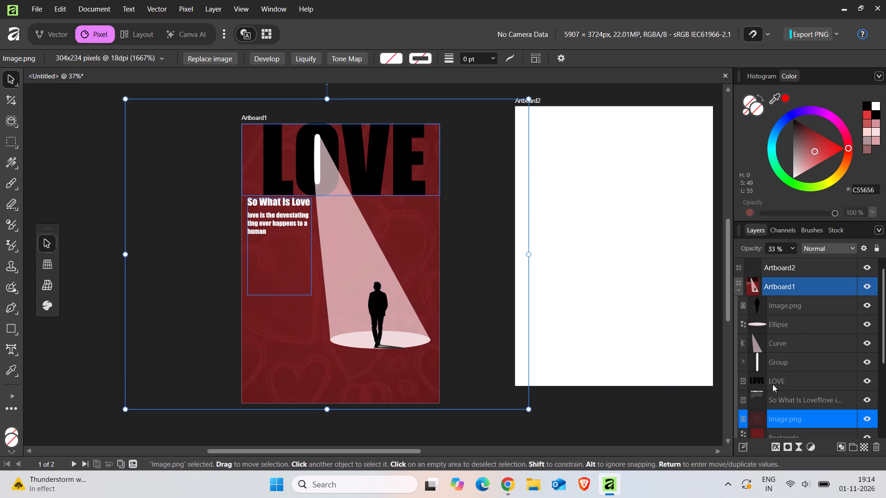
scroll(786, 372, down, 2)
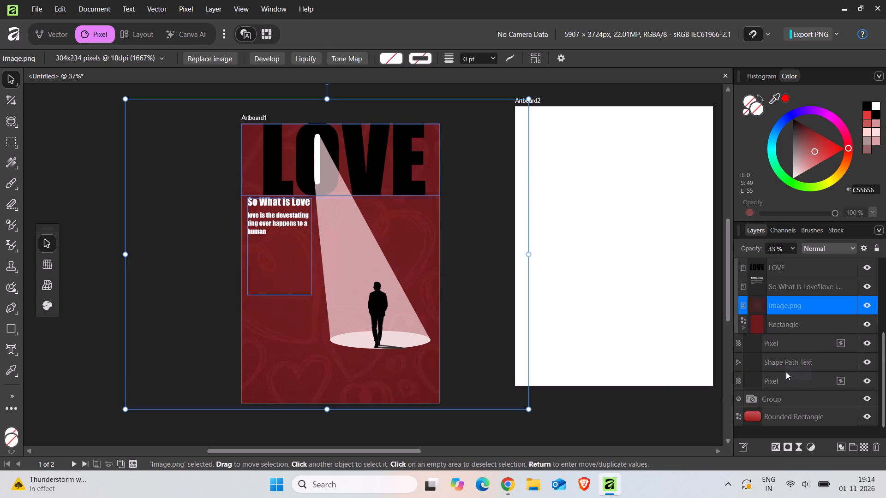
click(868, 305)
click(868, 305)
click(838, 244)
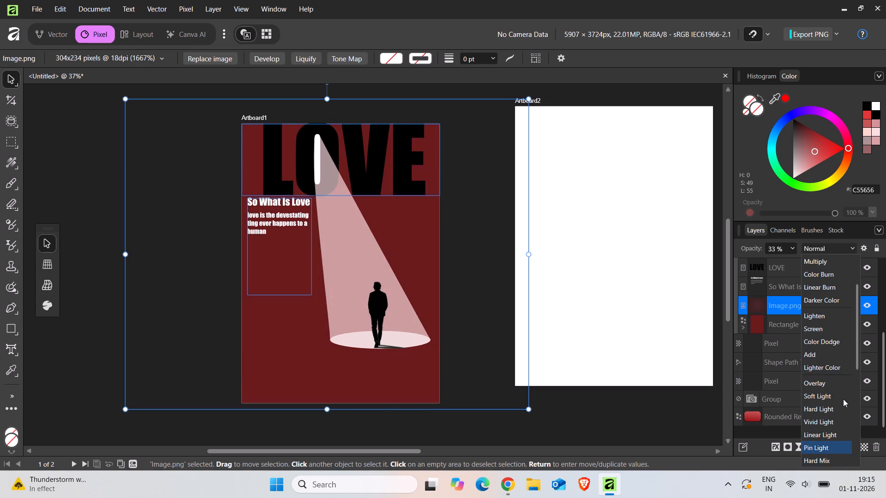
click(837, 435)
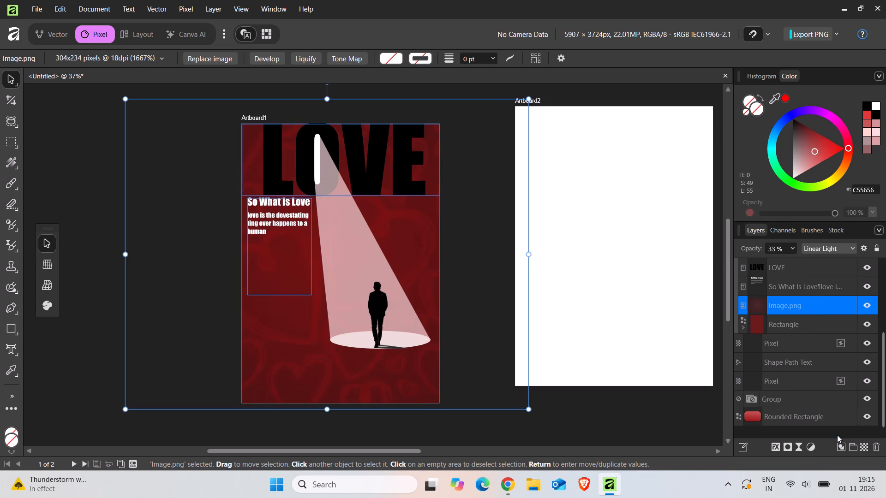
Open the choice of adjustments for the heart-pattern background image.
click(807, 445)
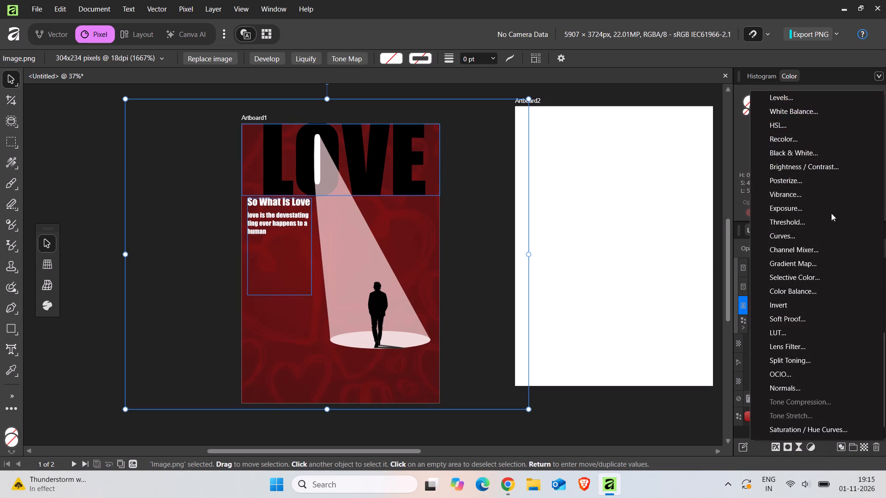
Add a Brightness / Contrast adjustment above the heart-pattern background image with brightness set to 23%.
click(819, 171)
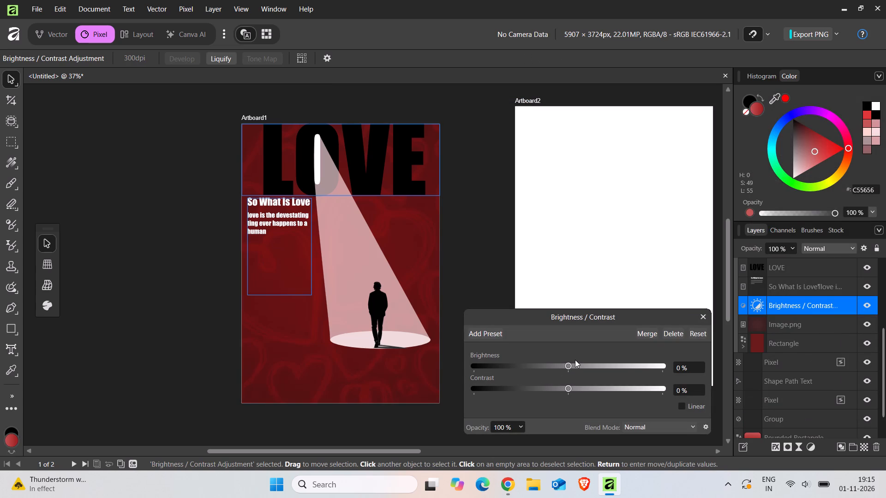
drag(569, 365, 569, 366)
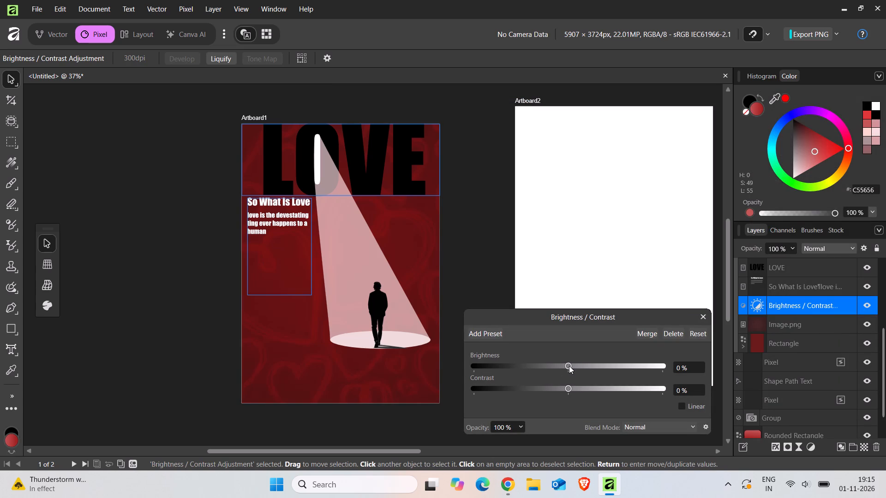
drag(569, 366, 590, 368)
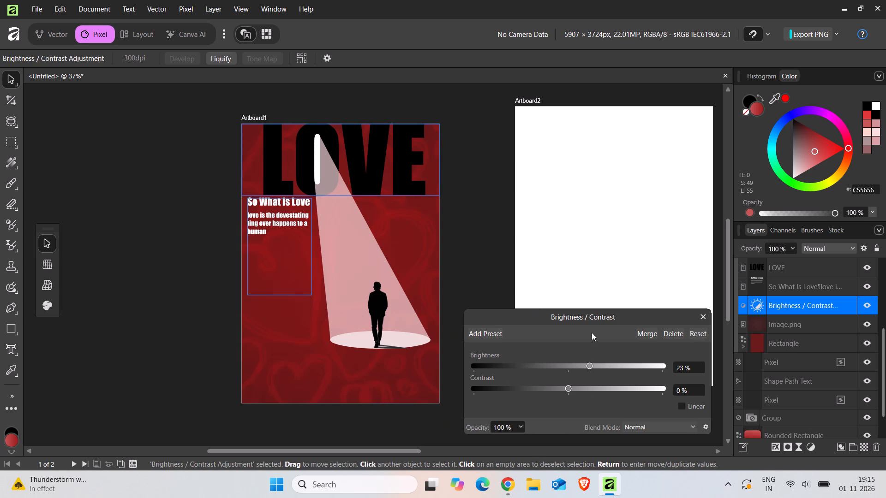
click(702, 317)
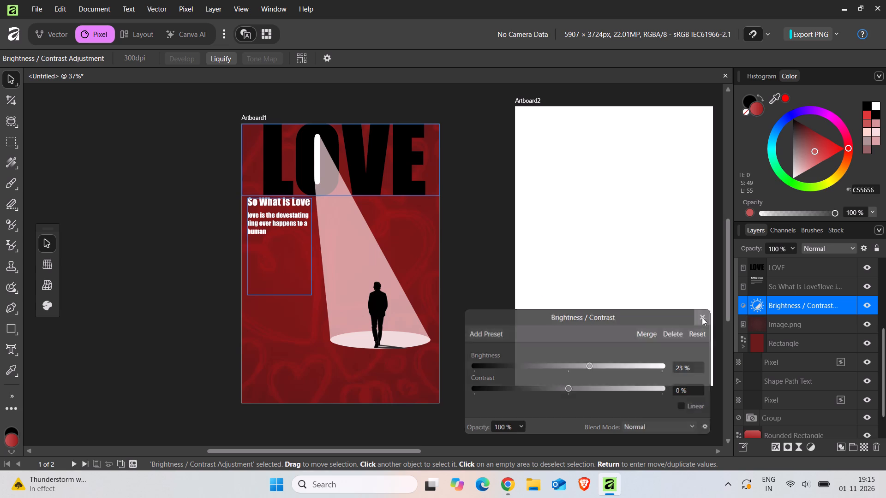
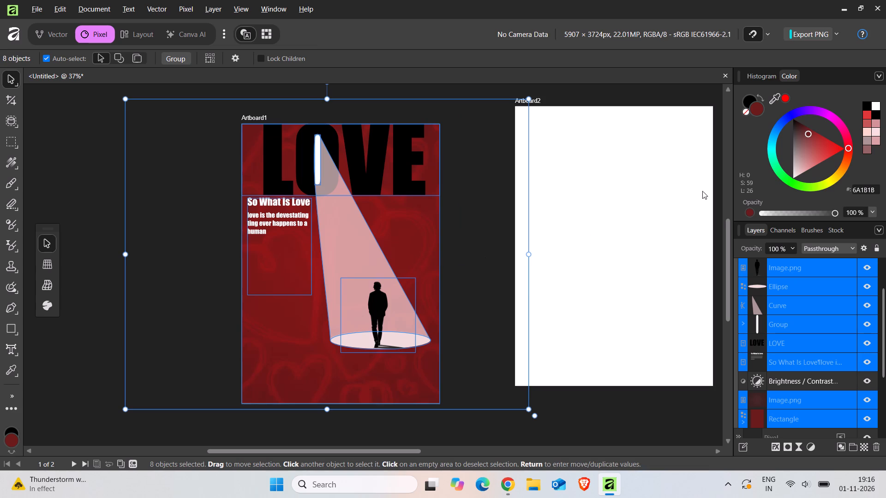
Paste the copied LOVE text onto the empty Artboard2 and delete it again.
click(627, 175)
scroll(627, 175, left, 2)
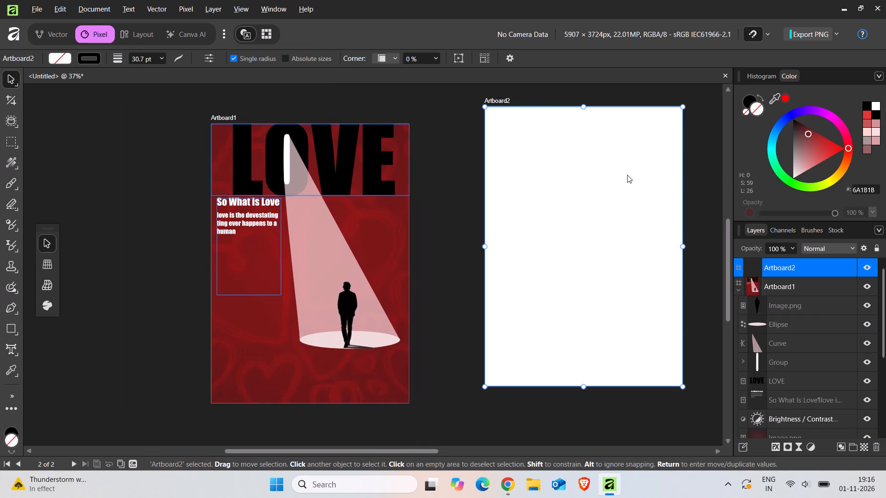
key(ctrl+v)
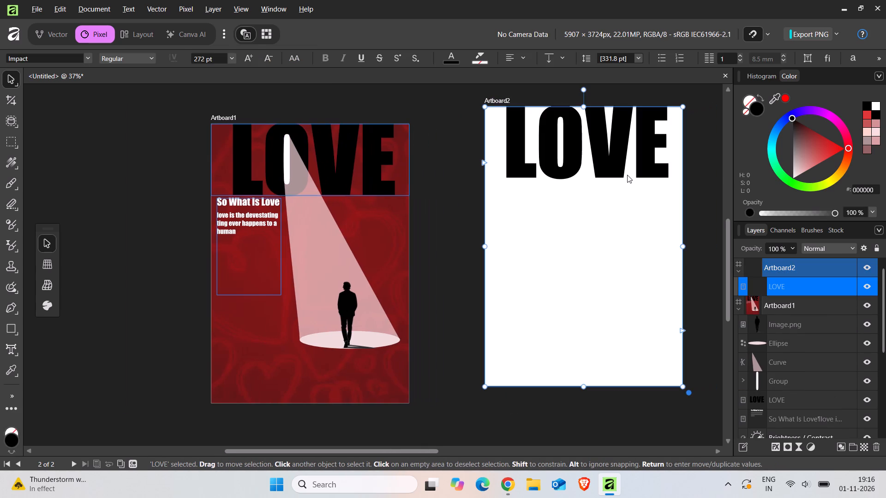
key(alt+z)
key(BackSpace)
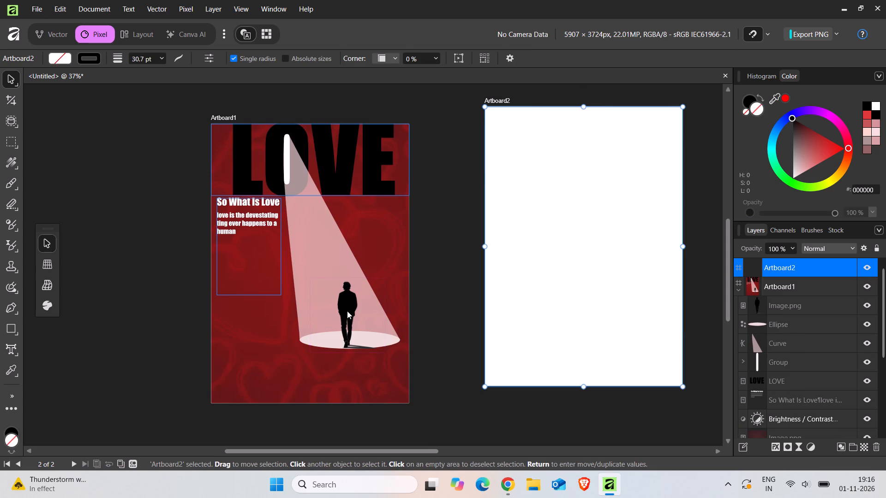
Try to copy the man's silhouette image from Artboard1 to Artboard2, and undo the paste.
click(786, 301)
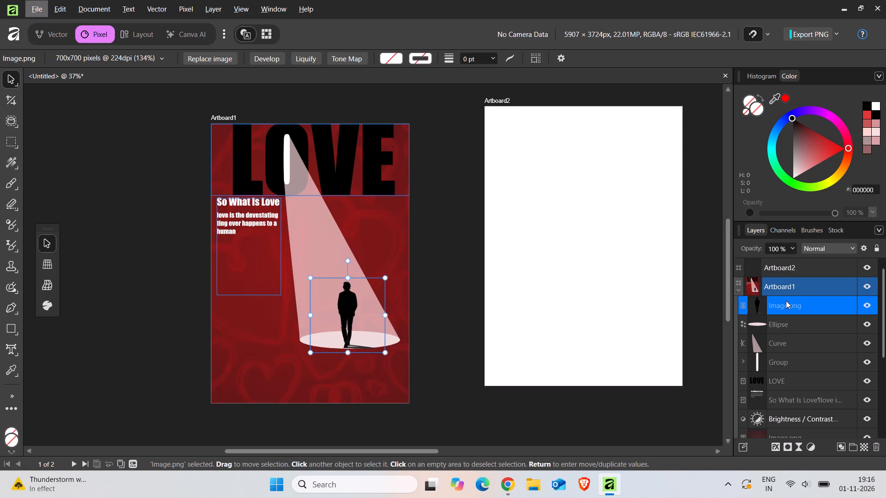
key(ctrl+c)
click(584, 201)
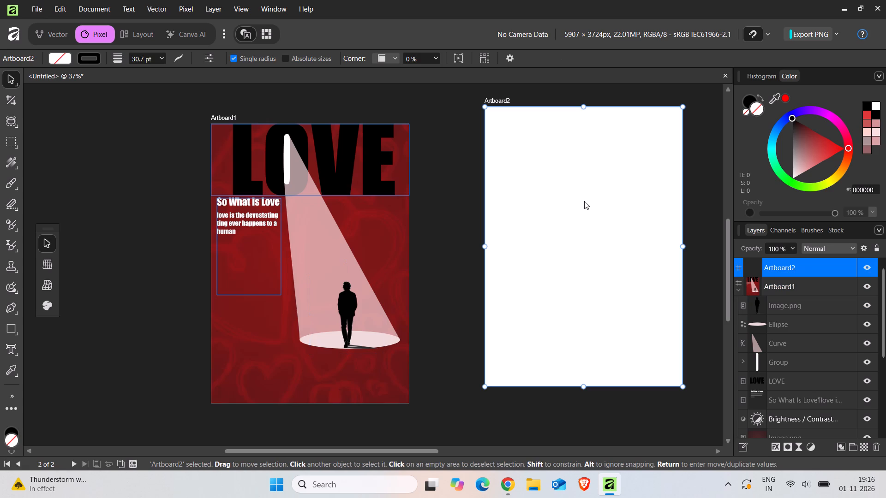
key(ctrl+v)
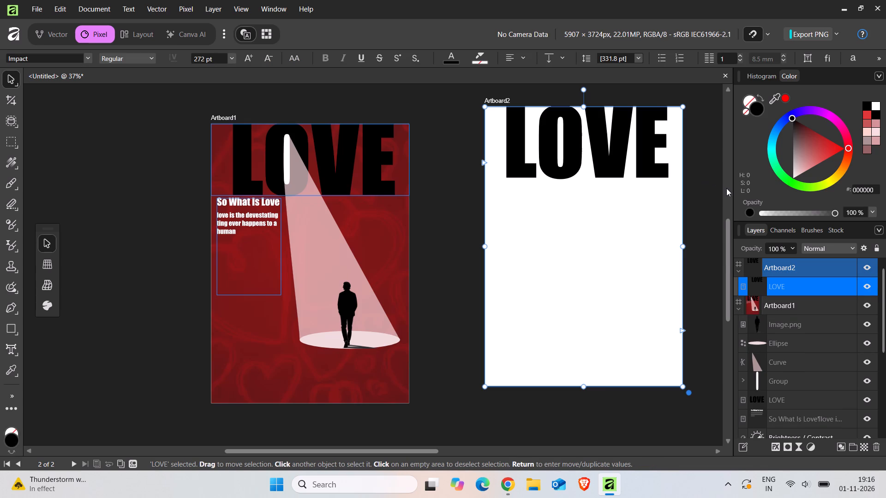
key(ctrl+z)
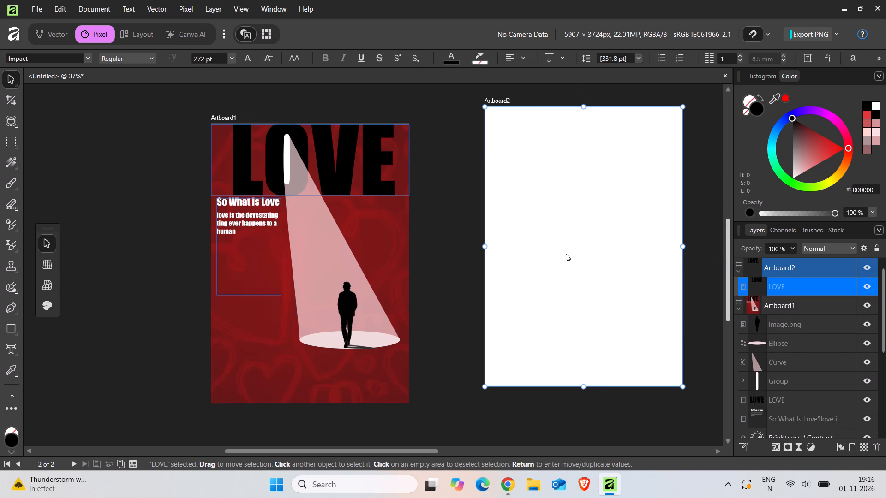
Move the man's silhouette lower on Artboard1 so his feet stand below the white spotlight ellipse.
click(344, 318)
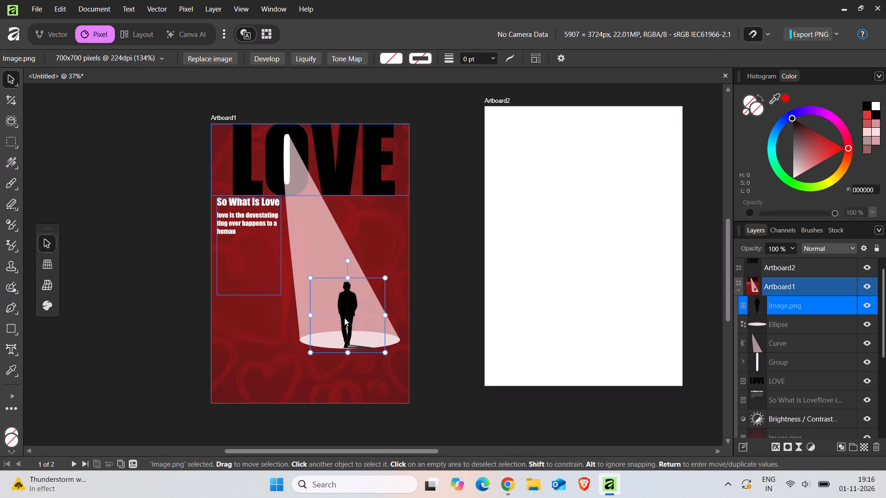
ctrl+scroll(344, 318, up, 1)
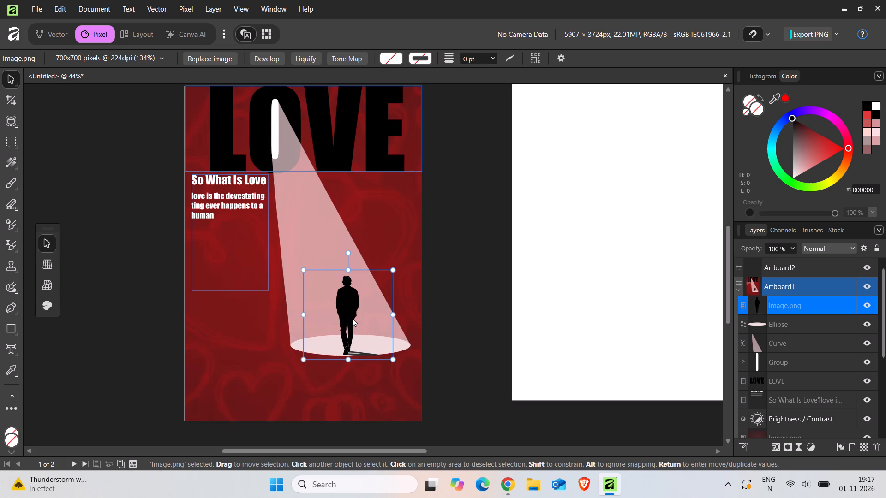
drag(352, 318, 337, 361)
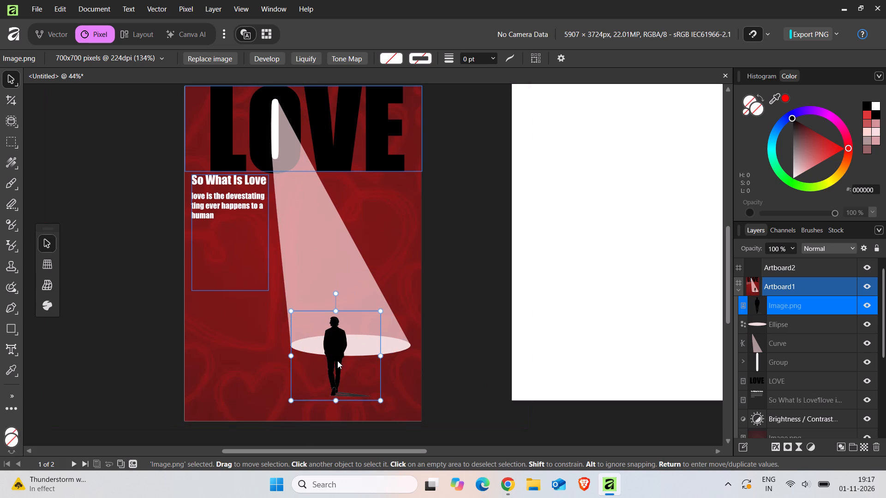
Duplicate the man's silhouette from Artboard1 onto the upper middle area of Artboard2.
key(ctrl+c)
alt+shift+drag(335, 341, 668, 198)
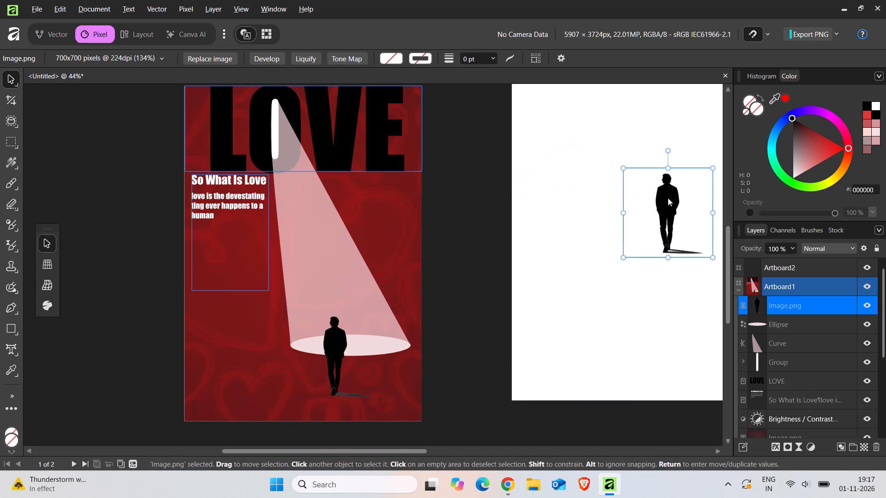
alt+shift+drag(668, 198, 636, 215)
Erase the cast shadow beside the feet of the man's silhouette on Artboard2 with the Erase Brush.
scroll(636, 215, left, 4)
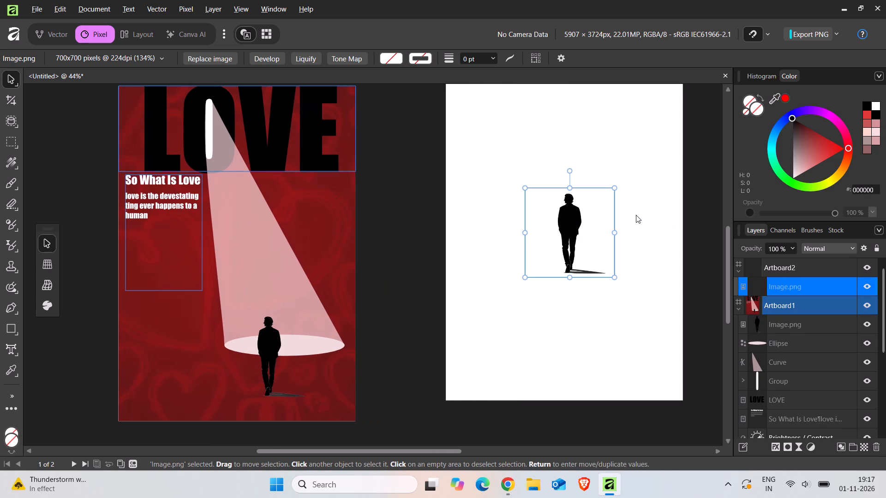
scroll(636, 215, left, 3)
ctrl+scroll(531, 204, up, 5)
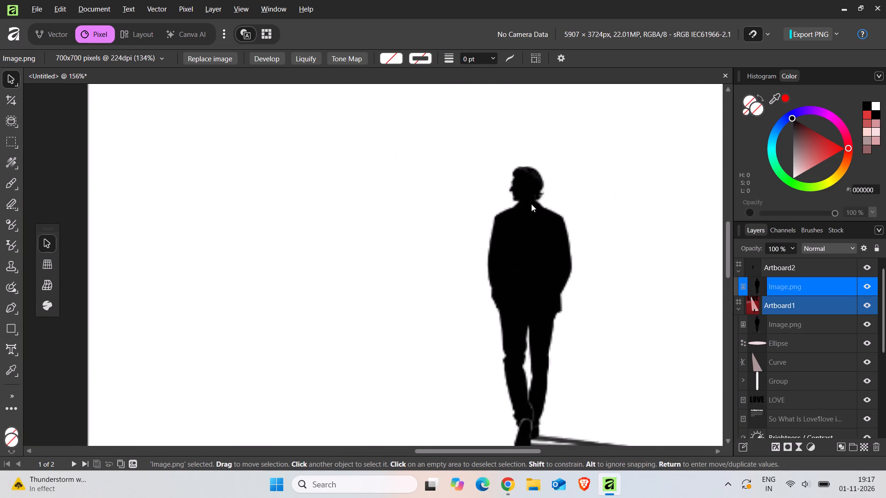
scroll(515, 167, down, 2)
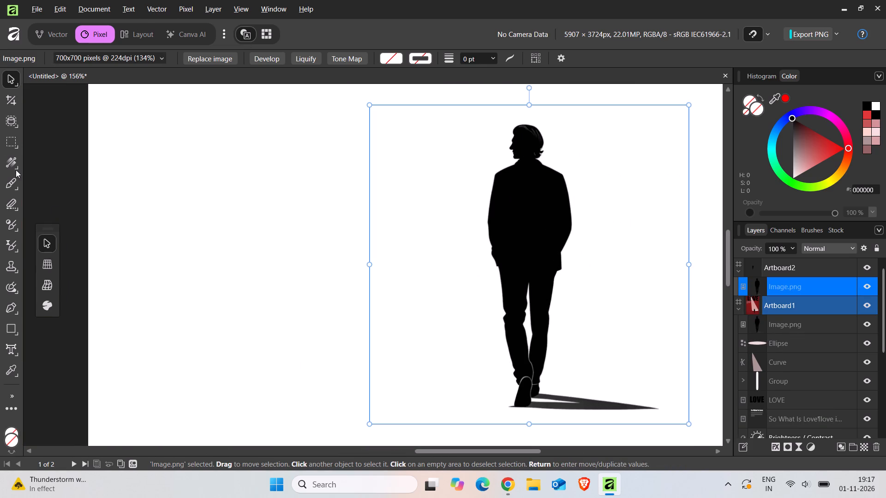
click(18, 206)
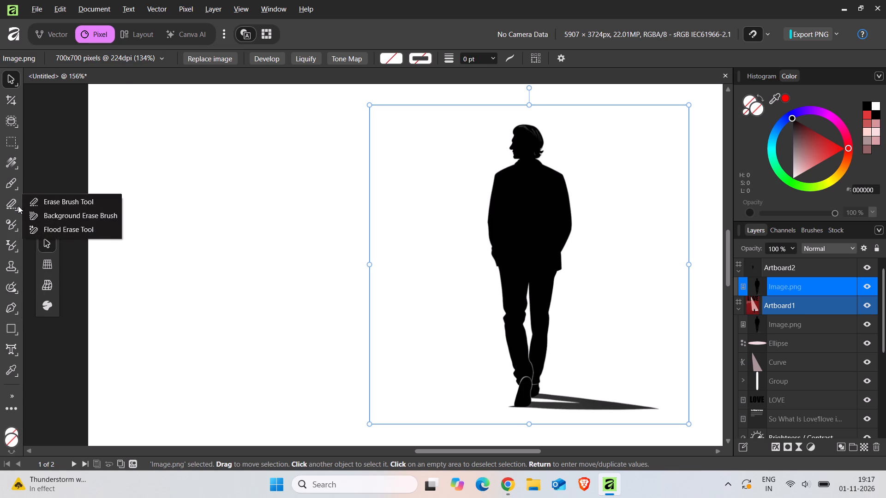
click(82, 199)
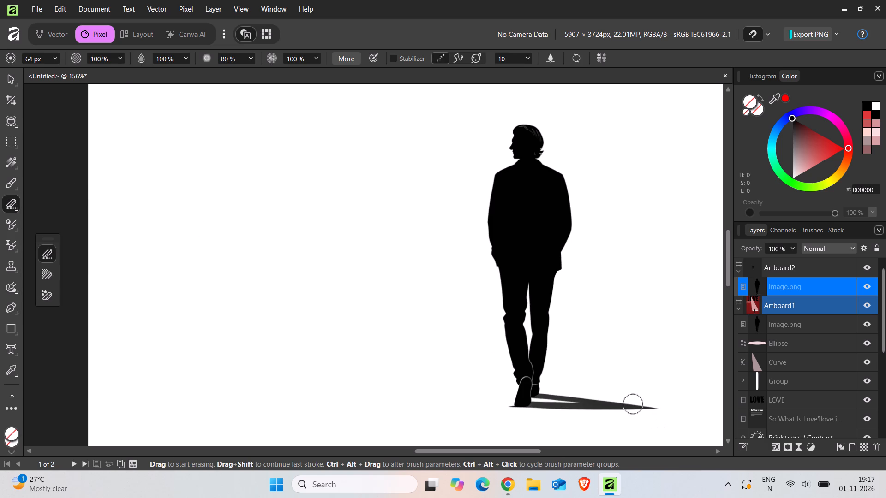
drag(633, 404, 635, 409)
click(634, 409)
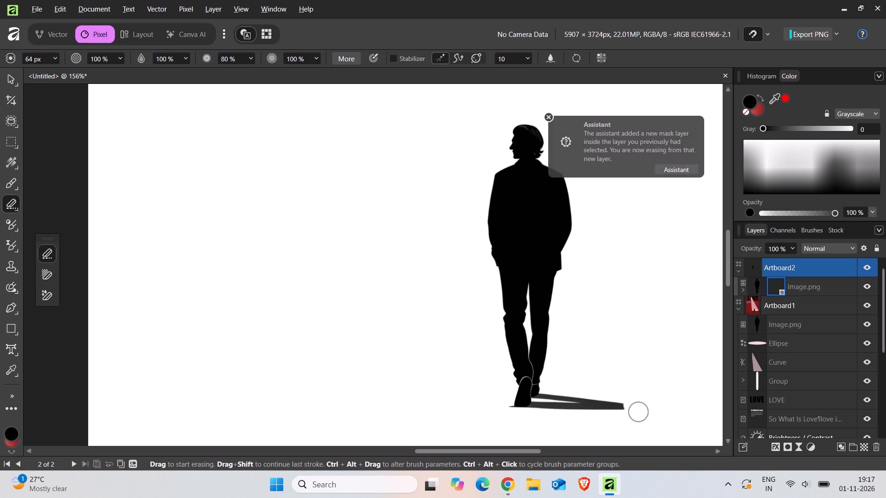
drag(638, 412, 601, 402)
drag(601, 402, 564, 402)
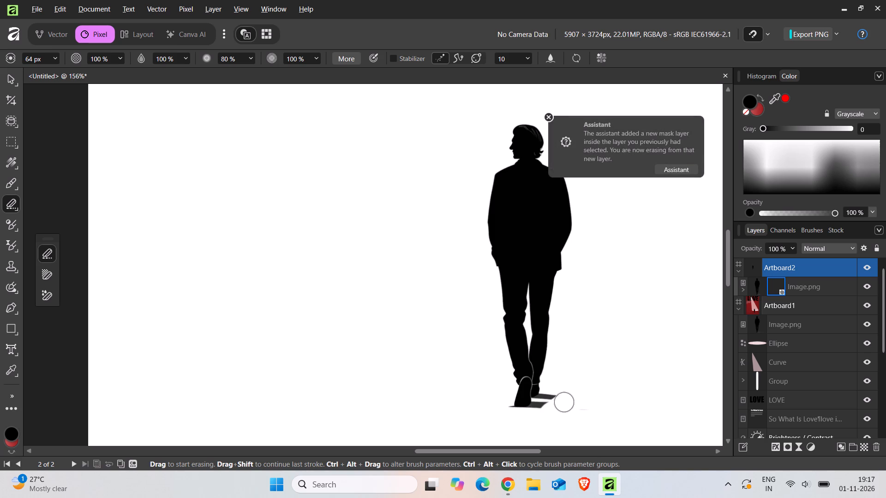
drag(564, 402, 543, 405)
drag(543, 405, 545, 403)
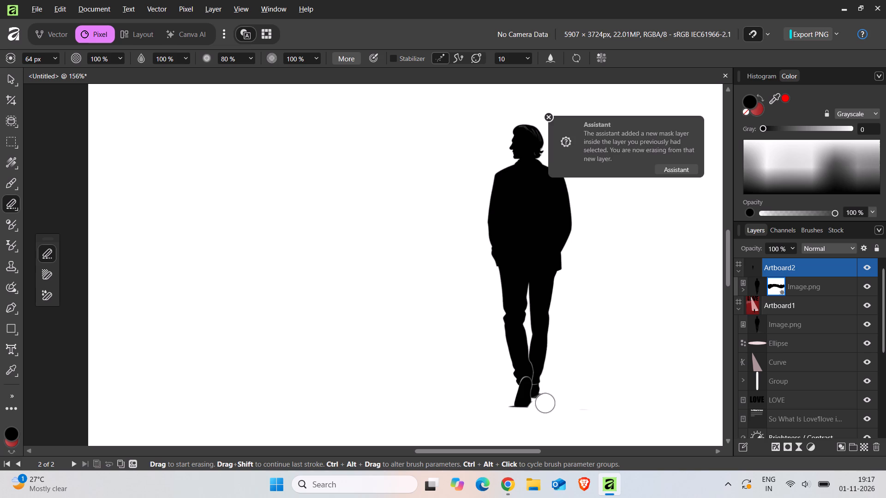
drag(545, 403, 545, 401)
key(v)
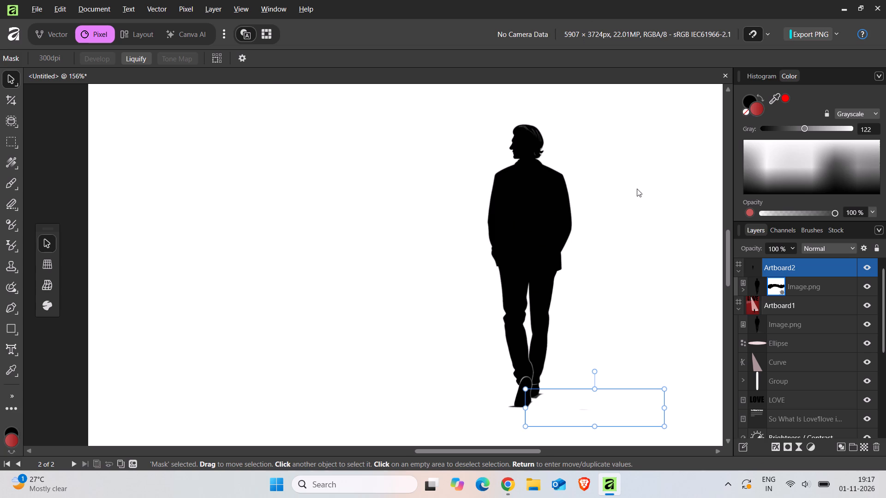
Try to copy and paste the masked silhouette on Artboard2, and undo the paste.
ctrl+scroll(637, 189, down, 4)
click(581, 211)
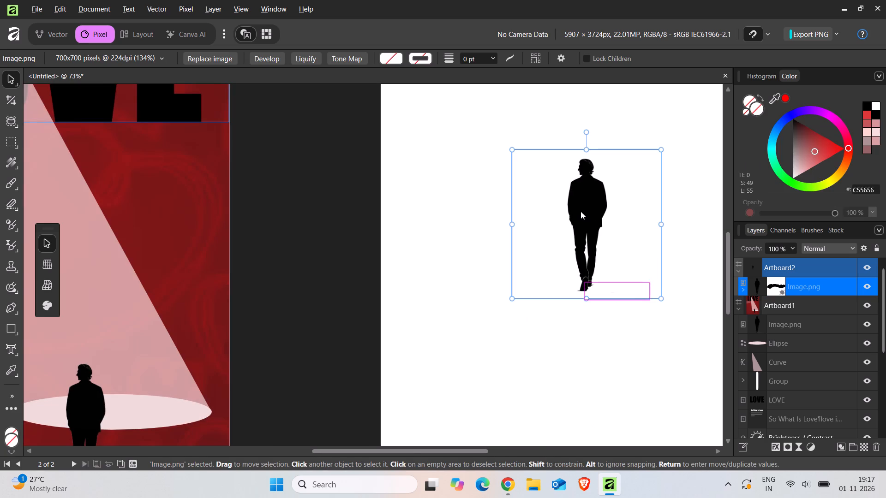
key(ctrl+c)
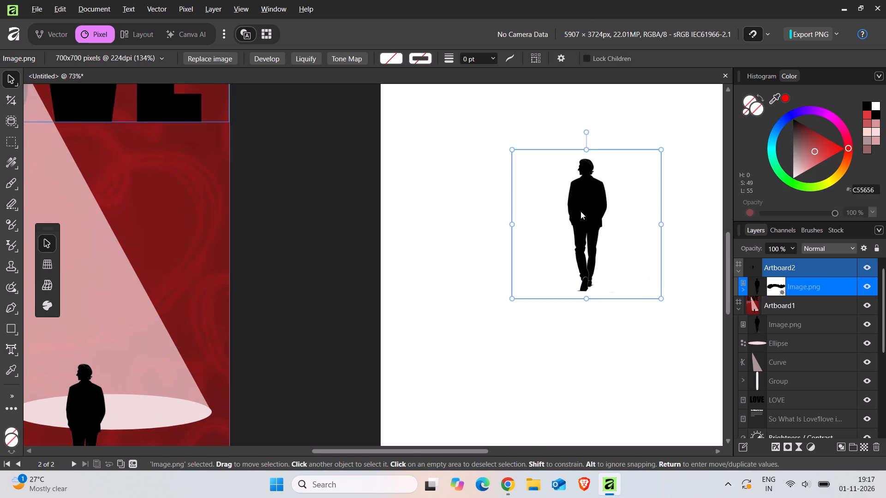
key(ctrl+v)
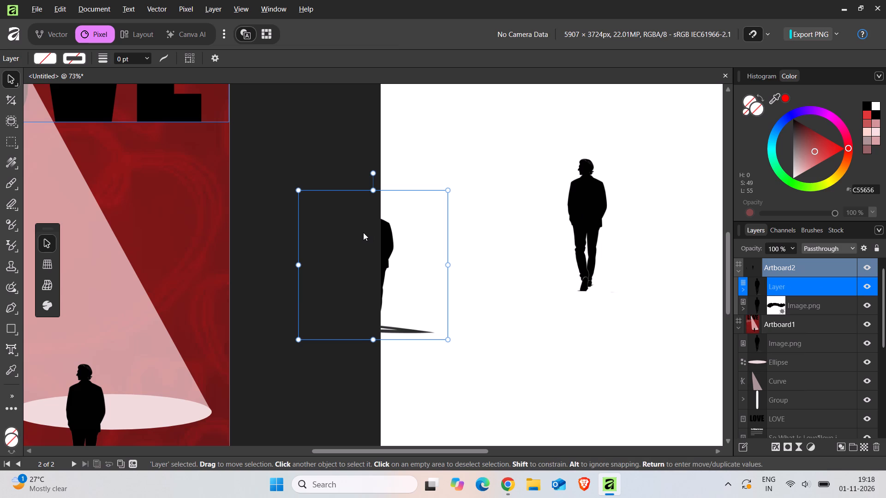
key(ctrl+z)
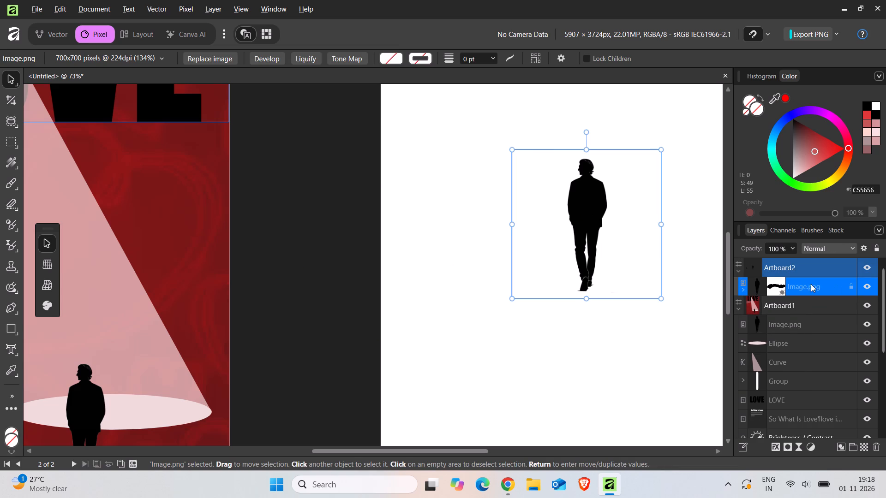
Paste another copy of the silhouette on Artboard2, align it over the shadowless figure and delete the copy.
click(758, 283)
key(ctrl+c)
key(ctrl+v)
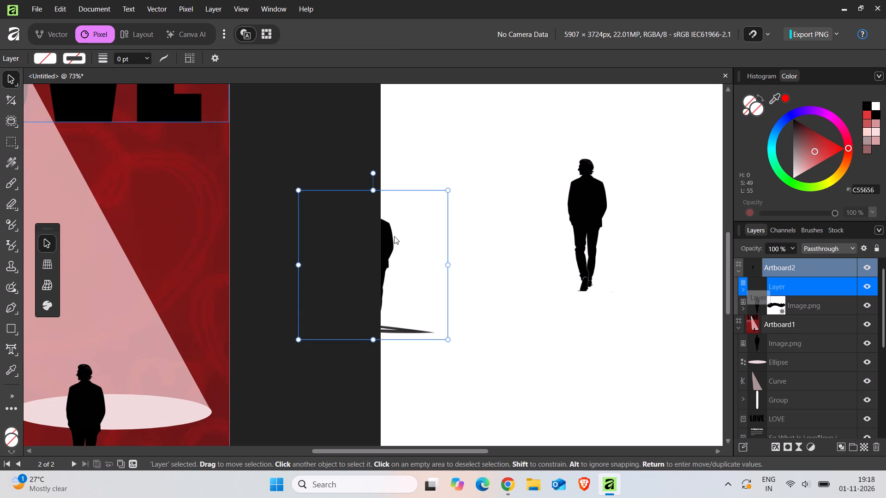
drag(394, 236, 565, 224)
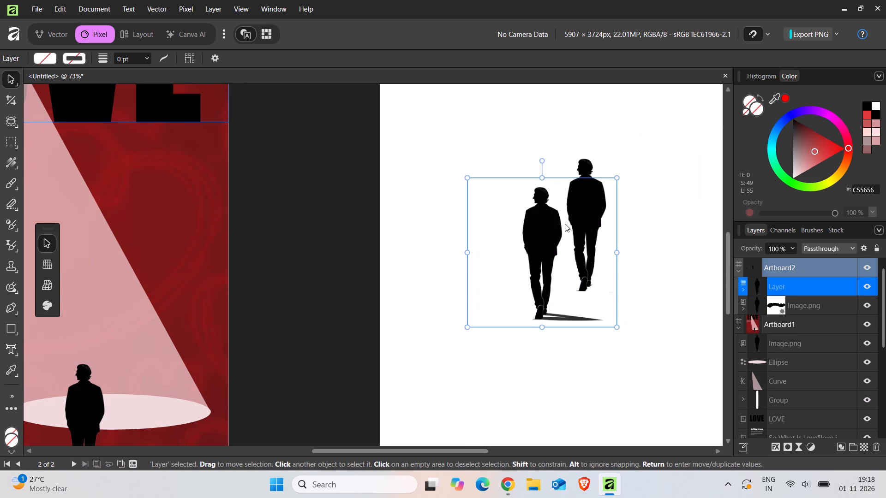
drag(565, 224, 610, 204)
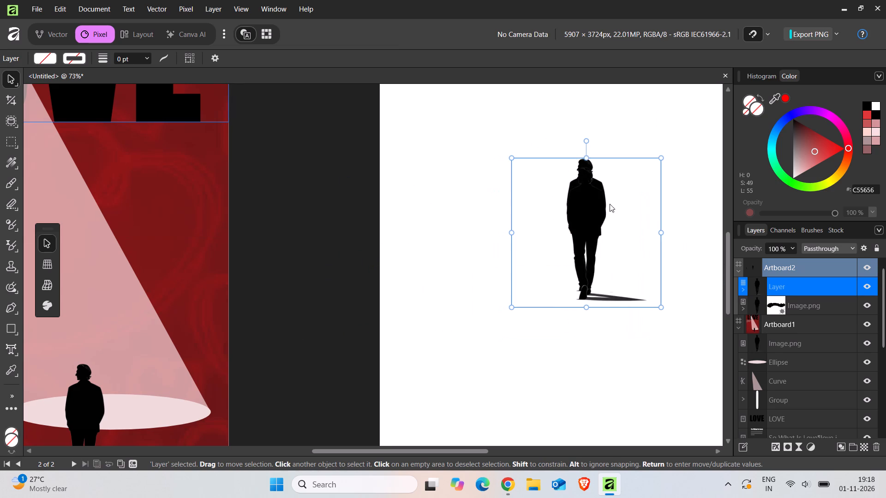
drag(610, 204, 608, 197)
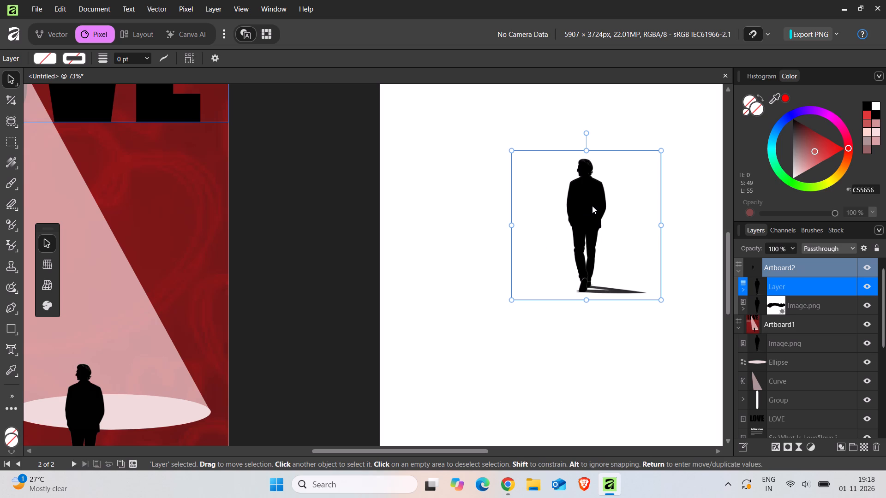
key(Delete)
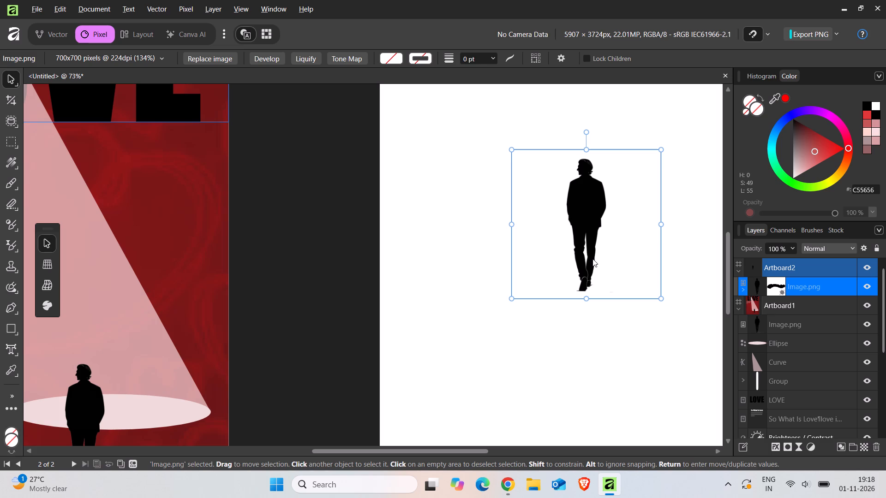
Duplicate the shadowless man's silhouette on Artboard2, placing the copy straight below and overlapping the original.
alt+shift+drag(593, 259, 593, 298)
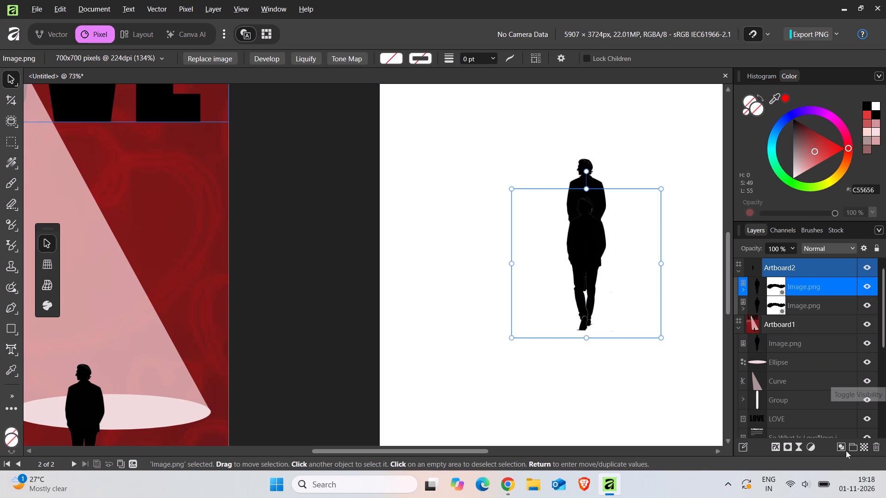
Add a Live Perspective filter in Destination mode to the lower silhouette copy and show its grid.
click(797, 449)
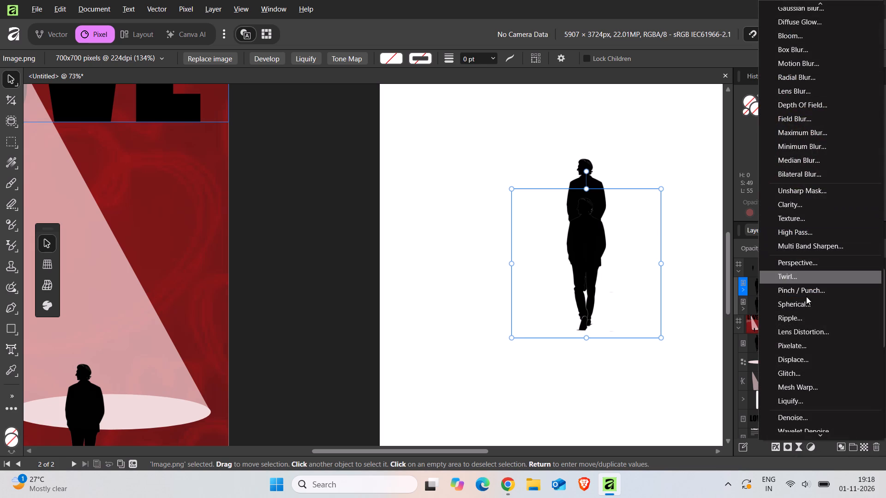
click(817, 259)
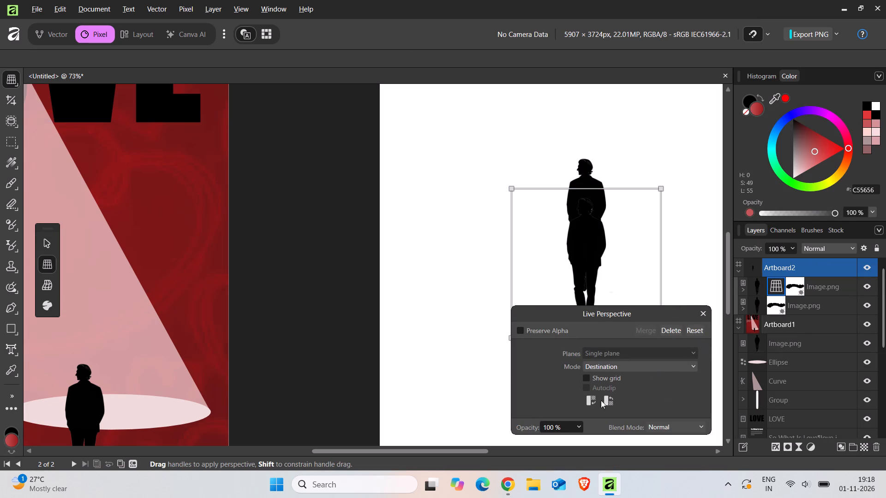
click(610, 350)
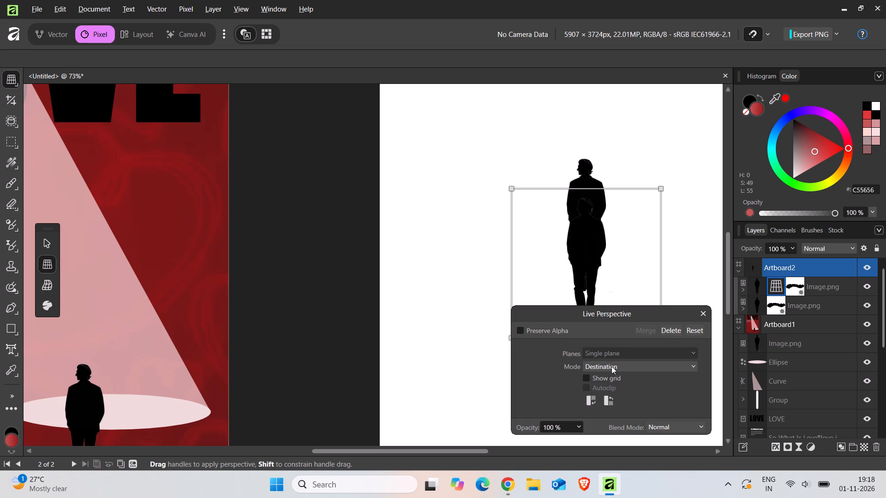
click(611, 366)
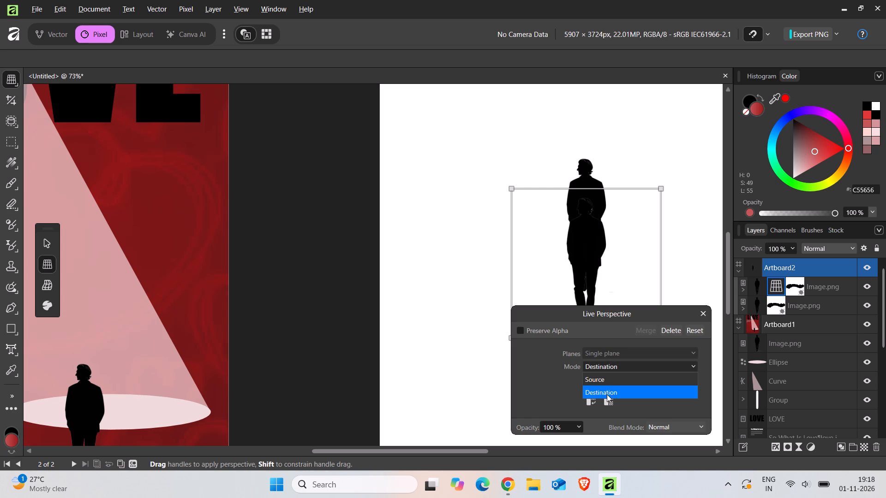
click(607, 394)
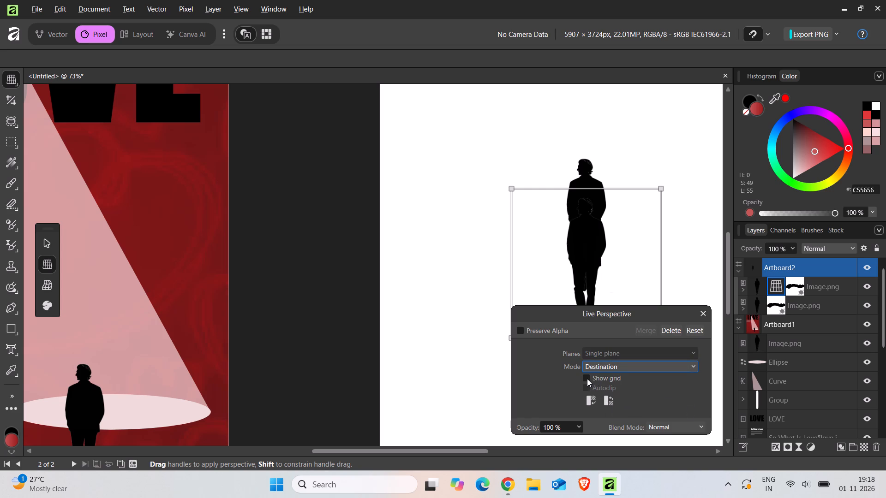
click(587, 379)
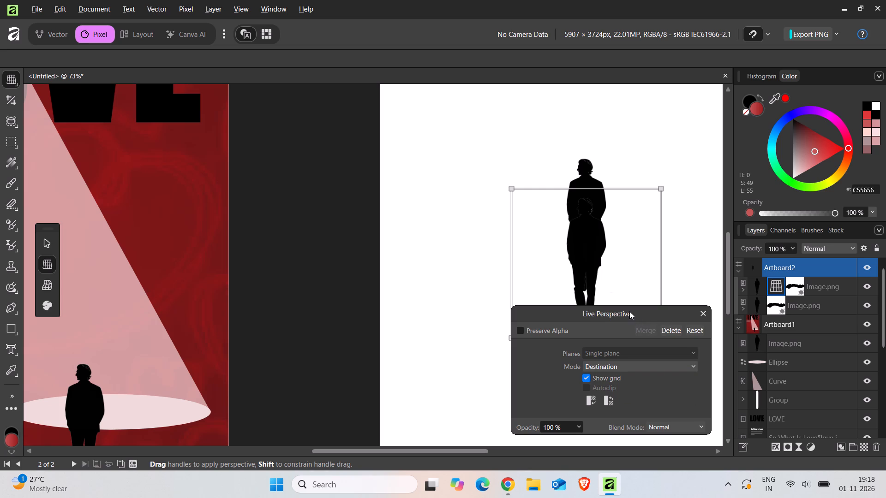
drag(629, 311, 354, 330)
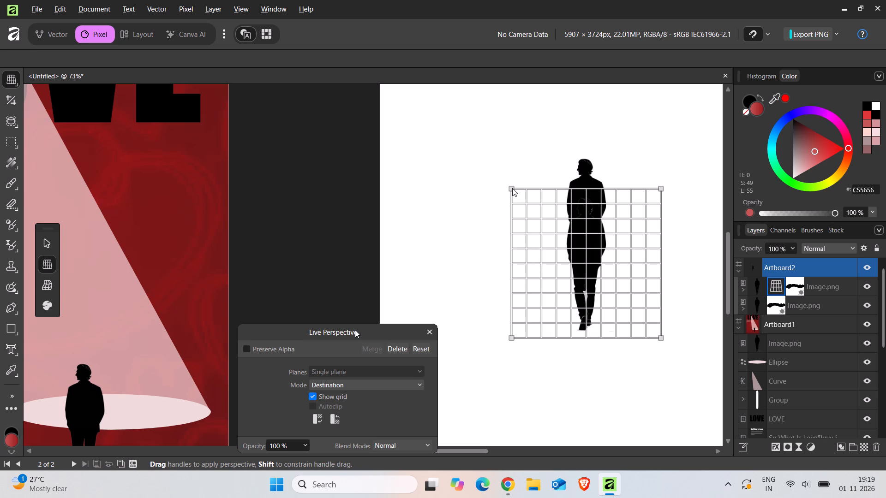
Distort the silhouette copy into a narrow, slanted cast-shadow shape by shifting its upper-left perspective corner right and its lower-right corner left.
drag(511, 188, 605, 193)
click(681, 221)
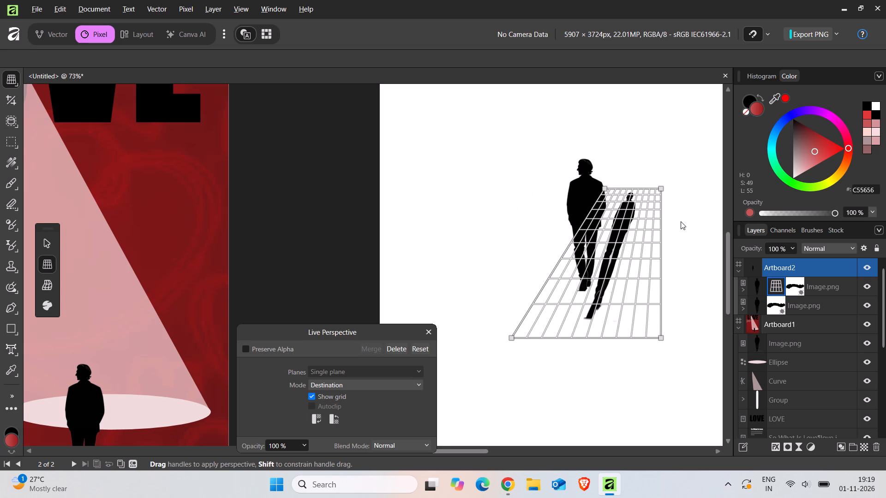
click(681, 221)
click(659, 336)
click(617, 349)
drag(659, 337, 583, 339)
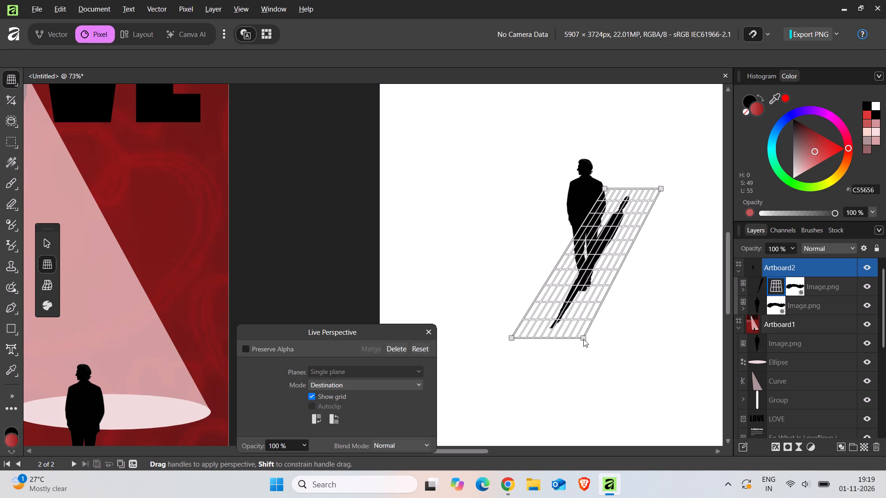
drag(583, 339, 583, 338)
click(433, 332)
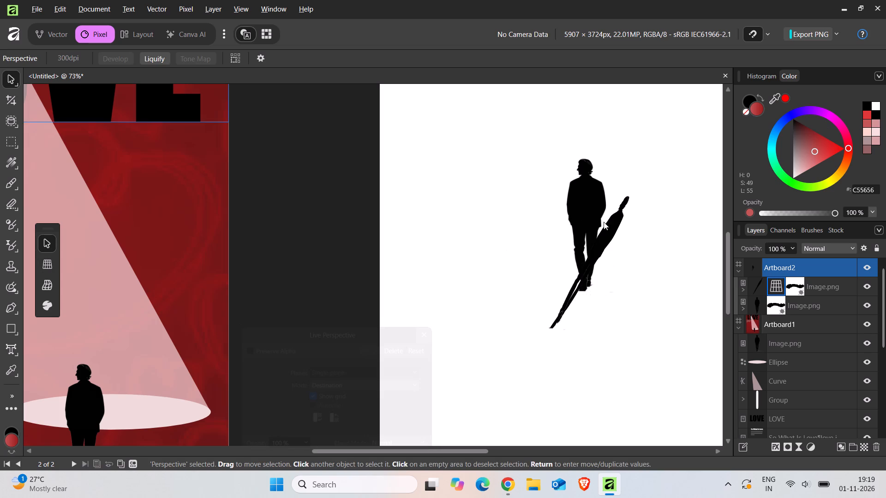
Rotate the slanted silhouette copy about 101° clockwise so that its head points down to the right.
click(607, 223)
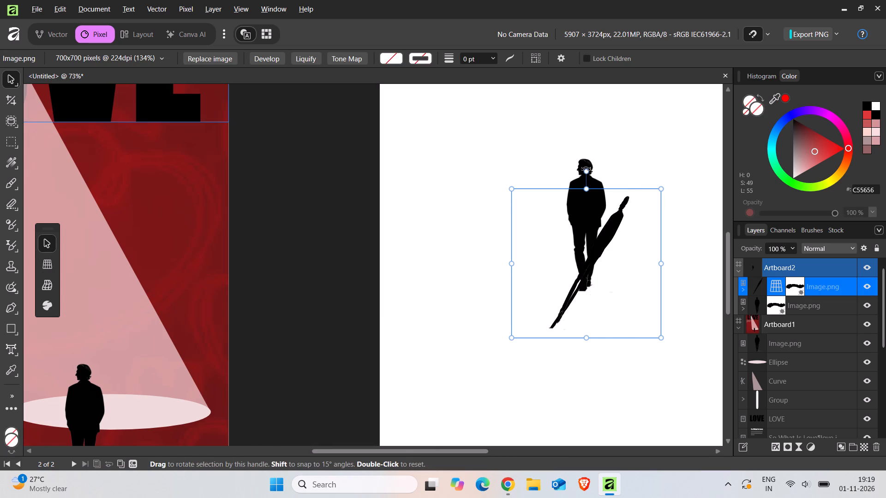
drag(586, 168, 651, 256)
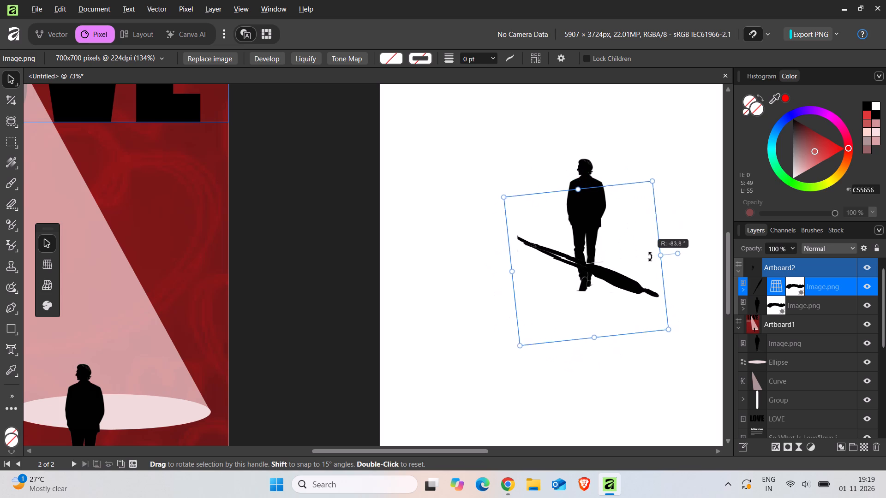
drag(651, 256, 647, 273)
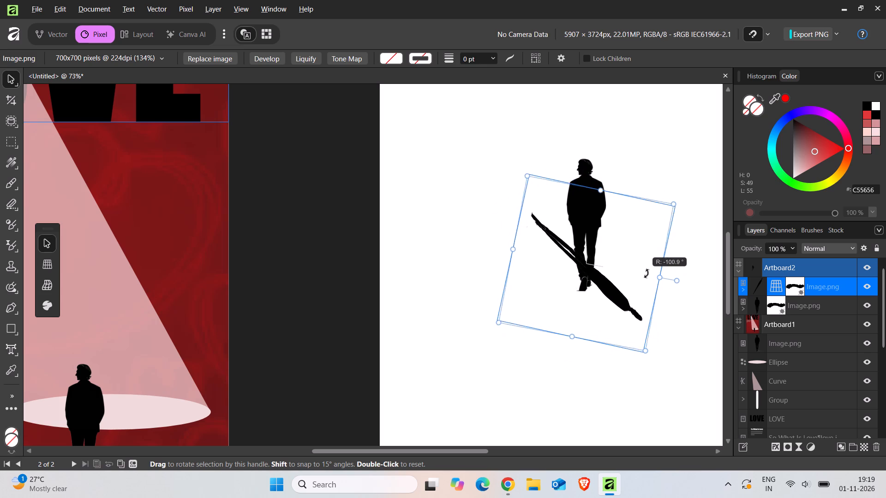
drag(647, 273, 647, 273)
Move the rotated shadow copy so its feet meet the standing man's feet on Artboard2.
drag(611, 290, 725, 396)
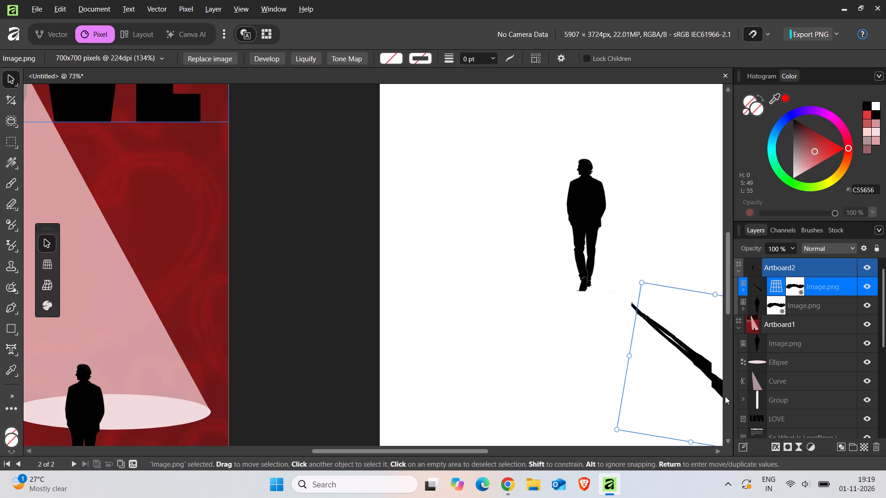
drag(725, 396, 662, 354)
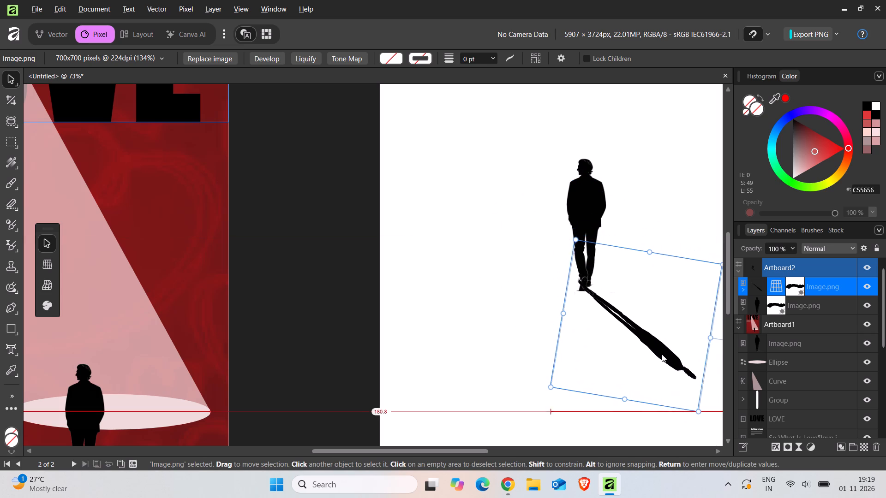
drag(662, 354, 665, 358)
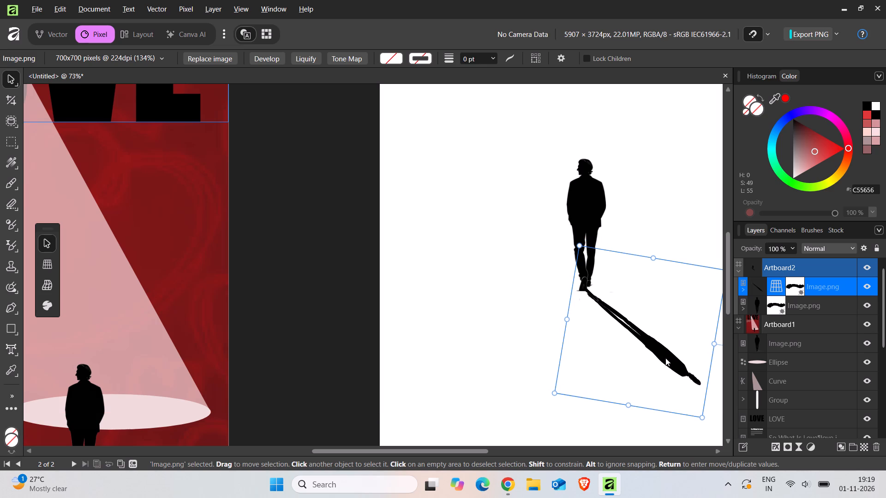
drag(665, 358, 665, 356)
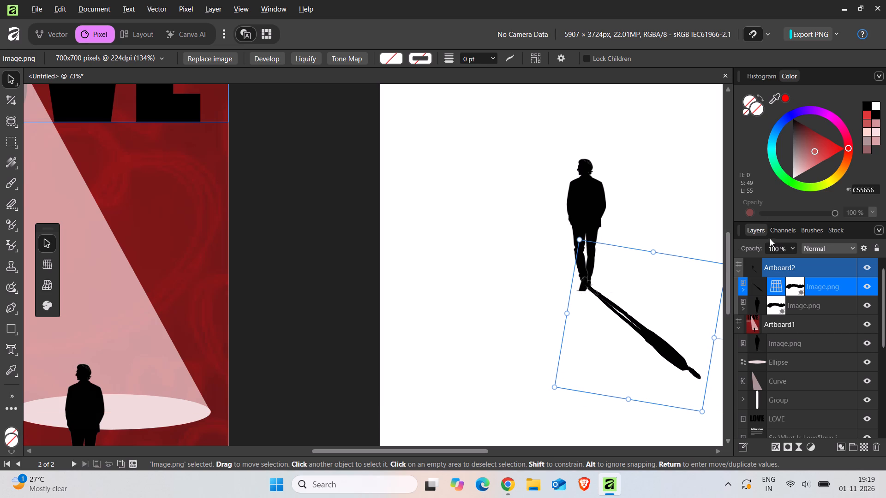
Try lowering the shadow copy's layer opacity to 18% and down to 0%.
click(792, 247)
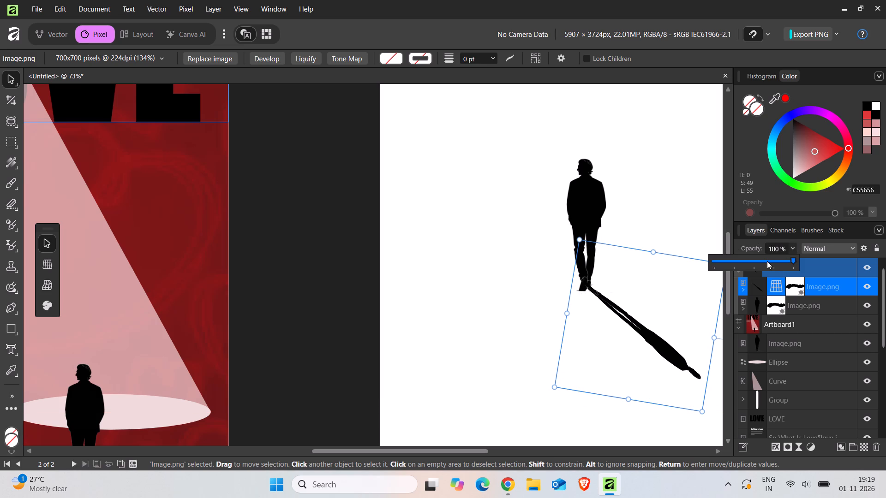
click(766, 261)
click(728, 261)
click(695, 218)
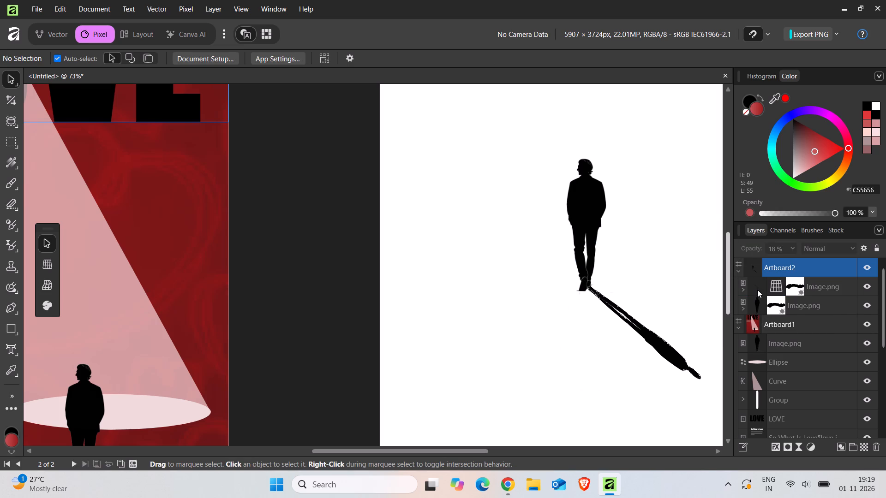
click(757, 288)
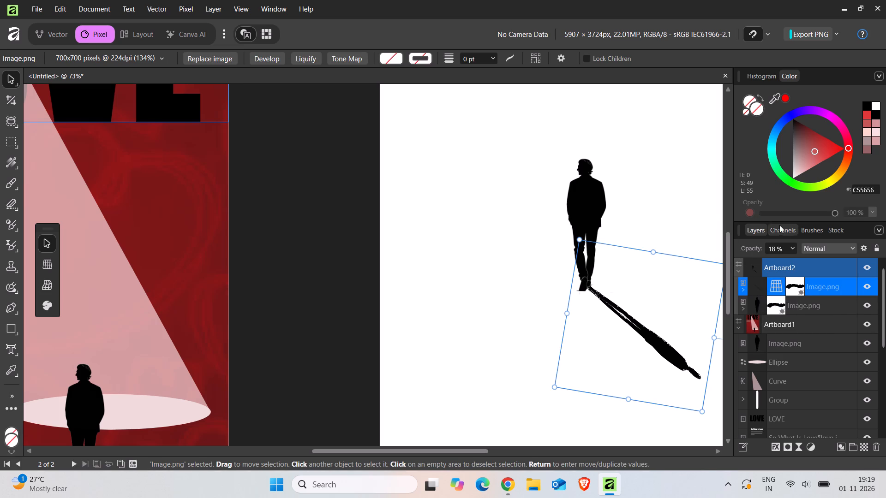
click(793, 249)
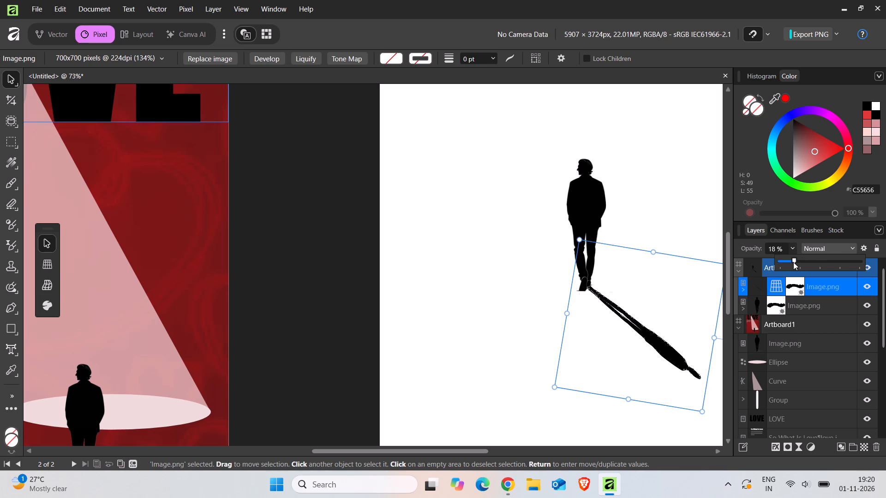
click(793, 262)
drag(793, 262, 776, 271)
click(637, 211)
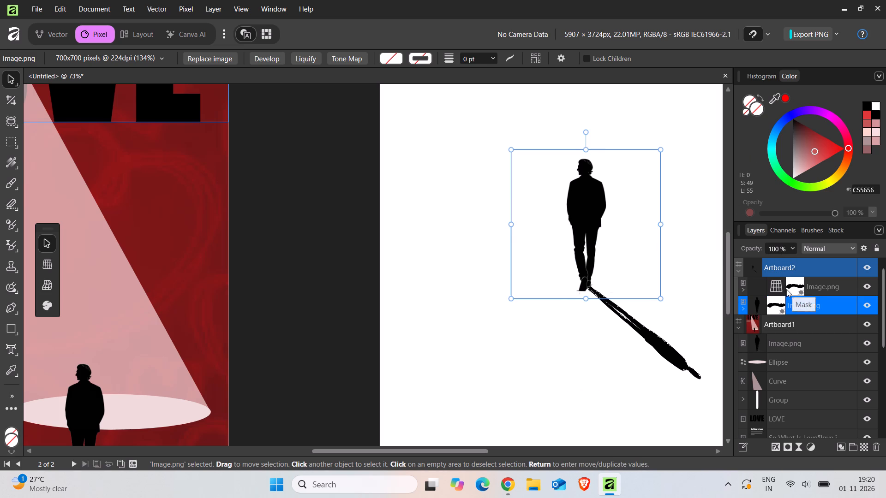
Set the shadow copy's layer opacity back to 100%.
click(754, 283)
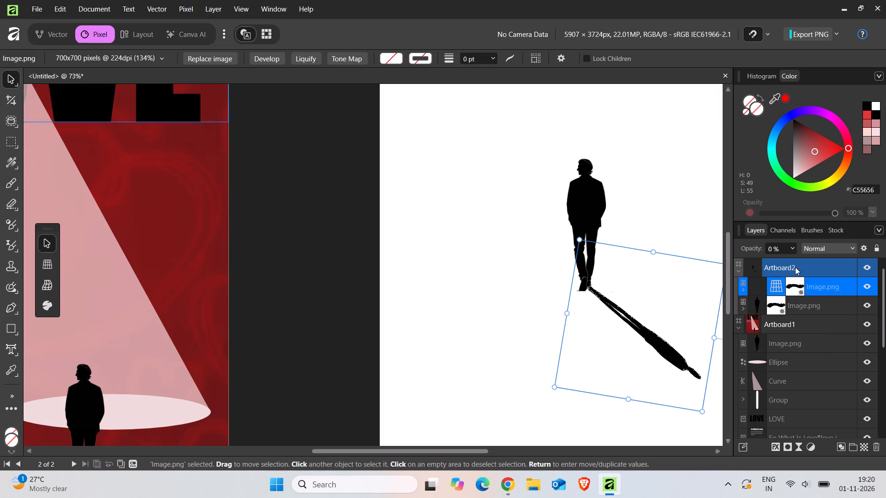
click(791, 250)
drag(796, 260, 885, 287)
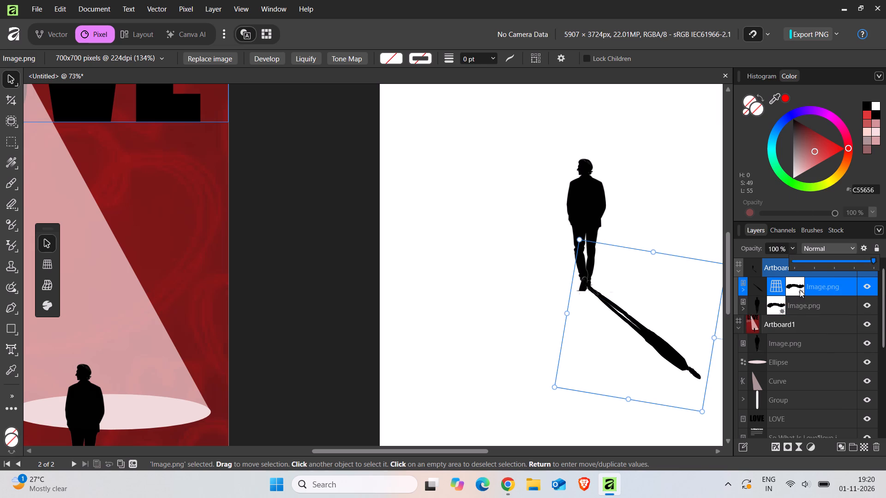
Rasterize the shadow copy's layer on Artboard2 with Bilinear resampling.
right_click(817, 287)
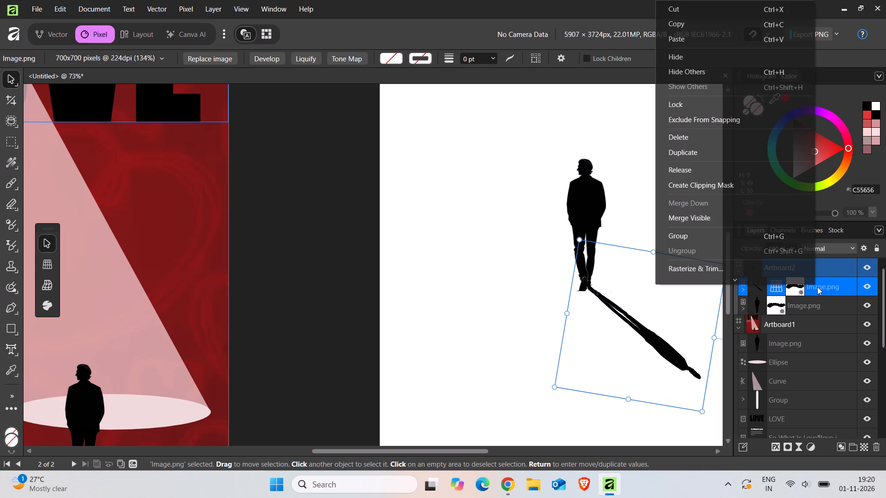
scroll(718, 97, up, 1)
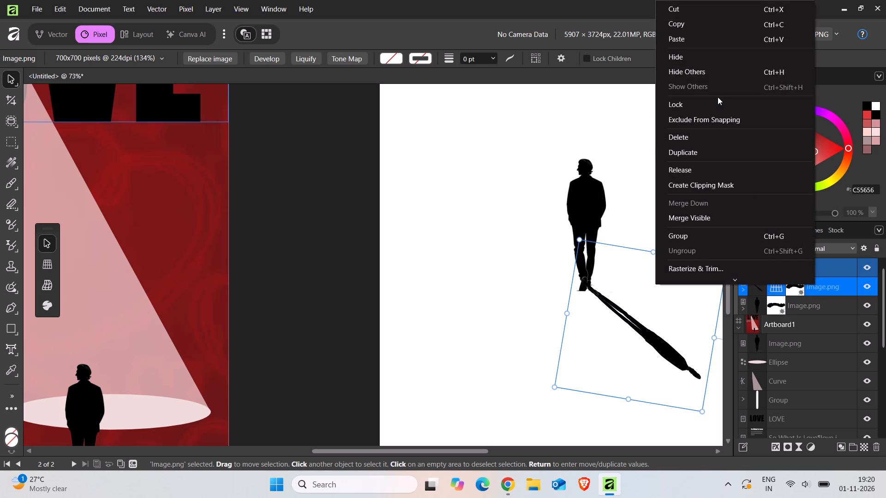
scroll(718, 97, up, 1)
scroll(709, 205, down, 2)
click(716, 97)
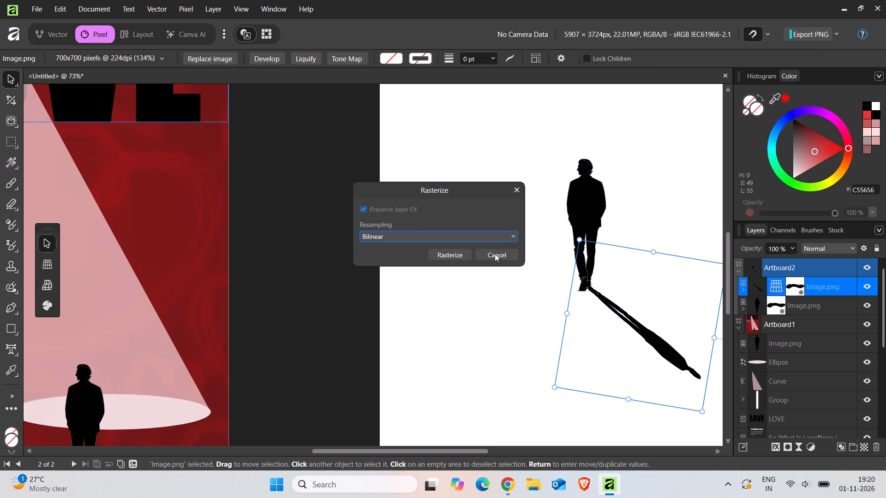
click(452, 257)
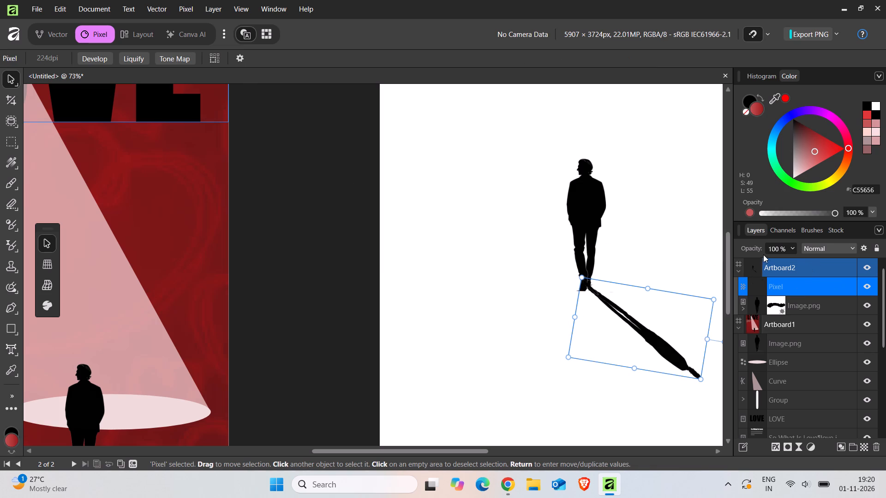
Set the rasterized shadow layer's opacity to 30%.
click(792, 249)
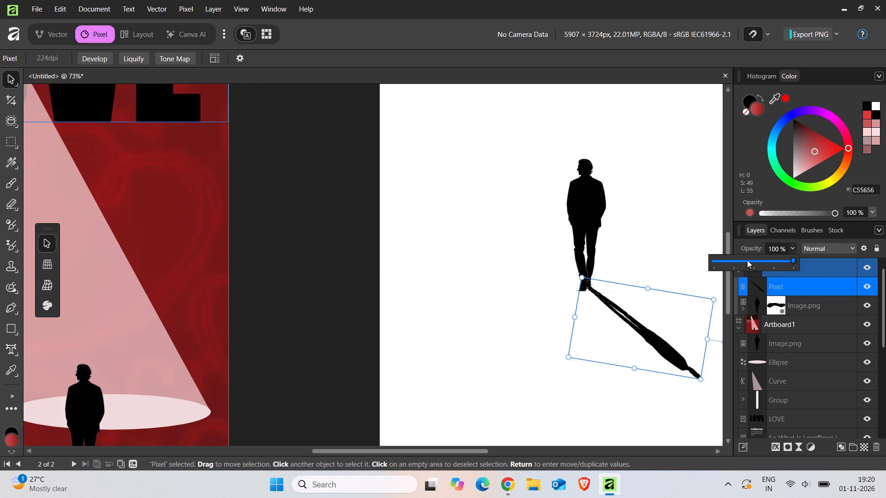
click(738, 261)
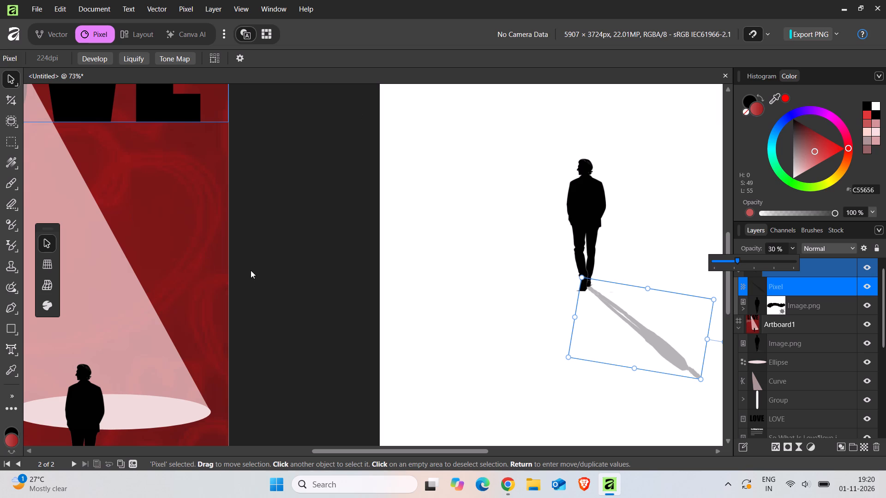
click(541, 233)
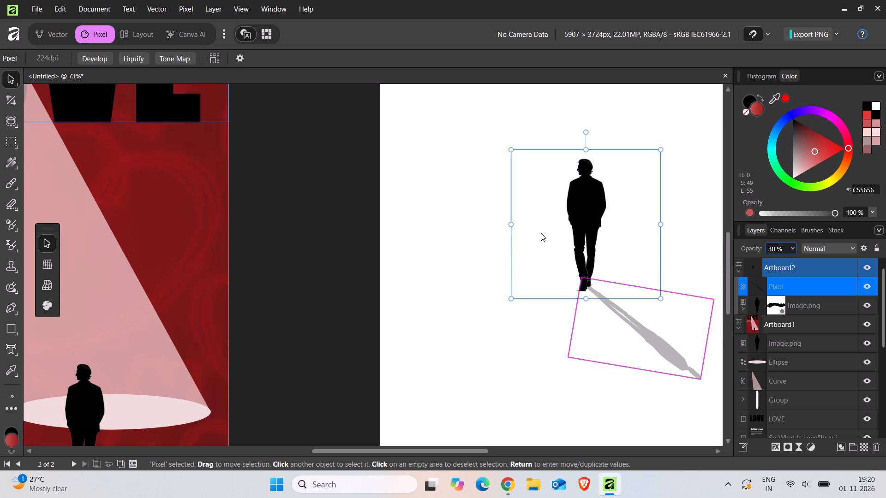
Examine the standing man and his cast shadow on Artboard2 up close and alongside the LOVE poster on Artboard1.
ctrl+scroll(534, 258, down, 3)
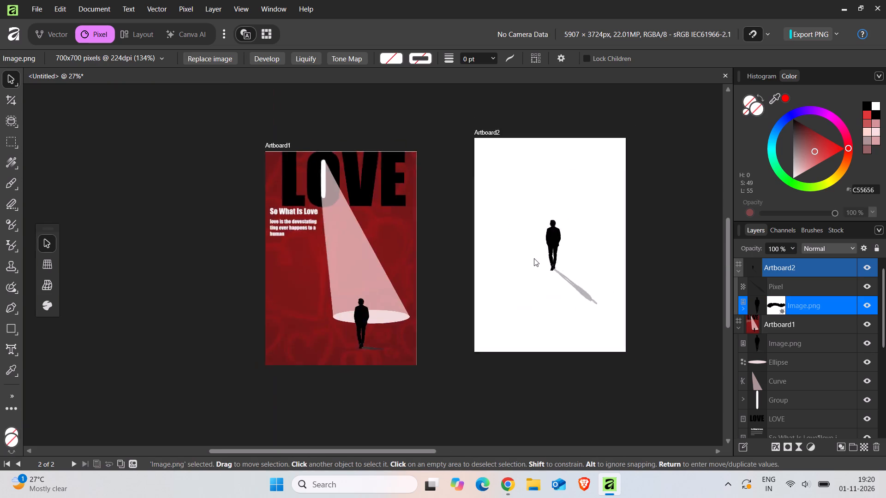
ctrl+scroll(534, 258, down, 4)
ctrl+scroll(534, 258, up, 7)
ctrl+scroll(534, 258, down, 5)
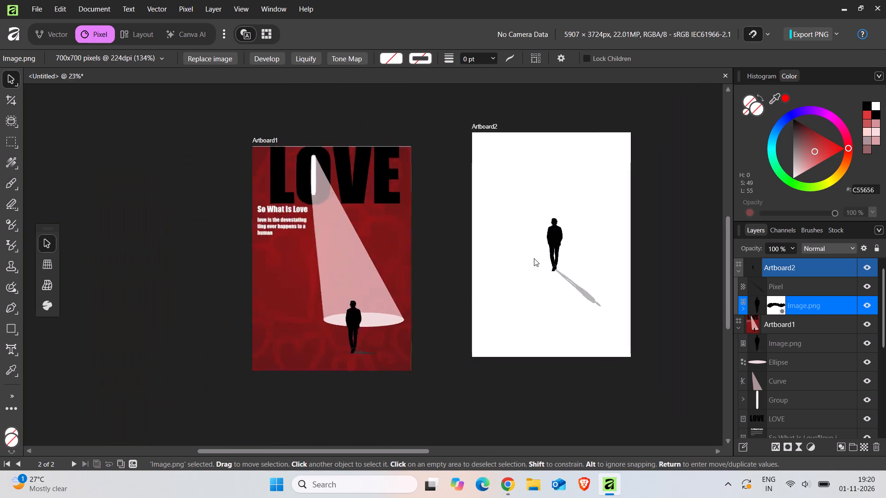
ctrl+scroll(534, 258, down, 4)
ctrl+scroll(534, 258, up, 6)
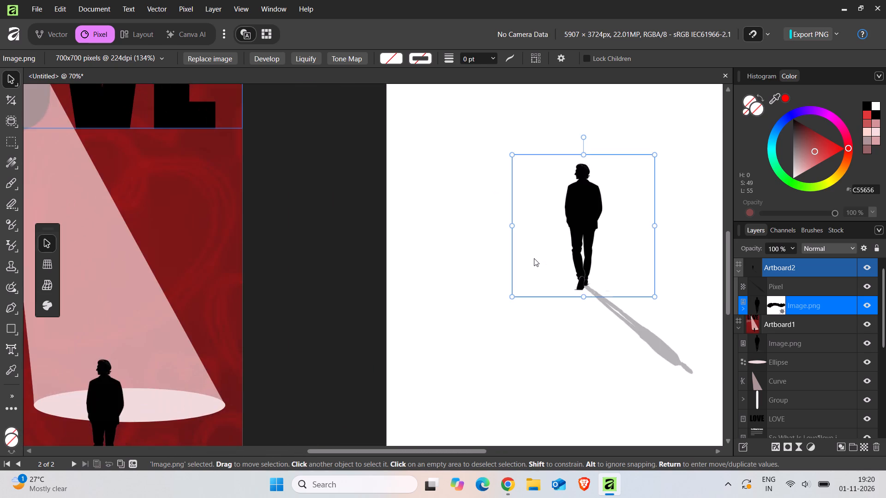
ctrl+scroll(534, 258, down, 4)
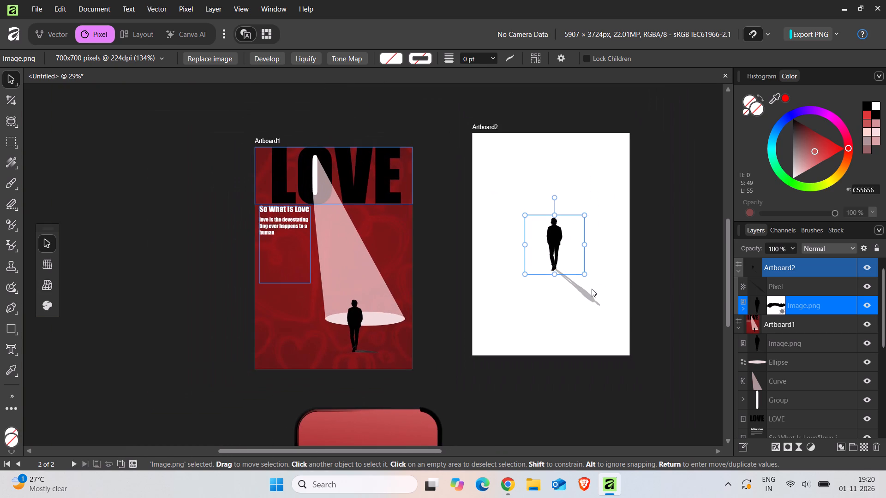
click(588, 295)
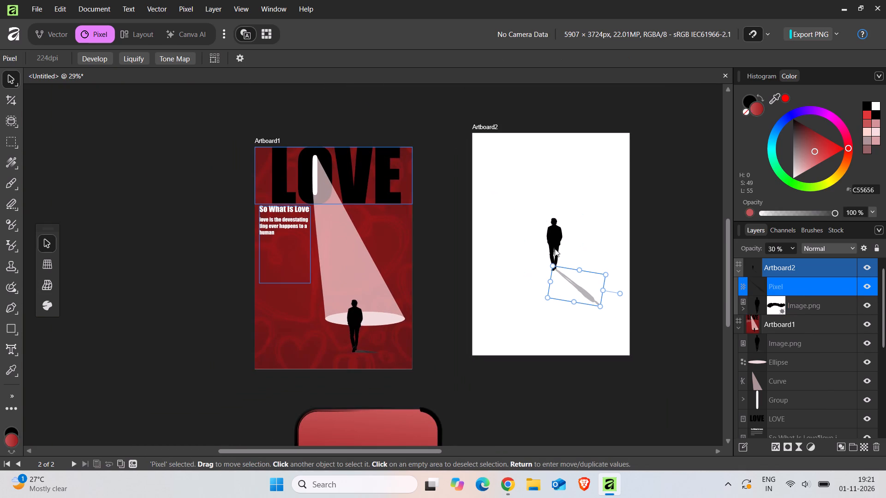
ctrl+scroll(563, 256, up, 6)
scroll(563, 256, left, 1)
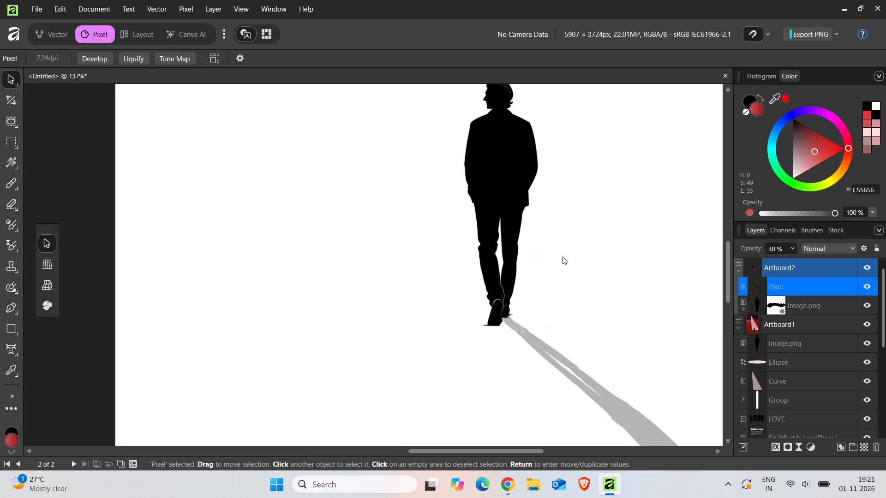
scroll(563, 256, left, 1)
scroll(563, 255, down, 2)
ctrl+scroll(563, 255, down, 10)
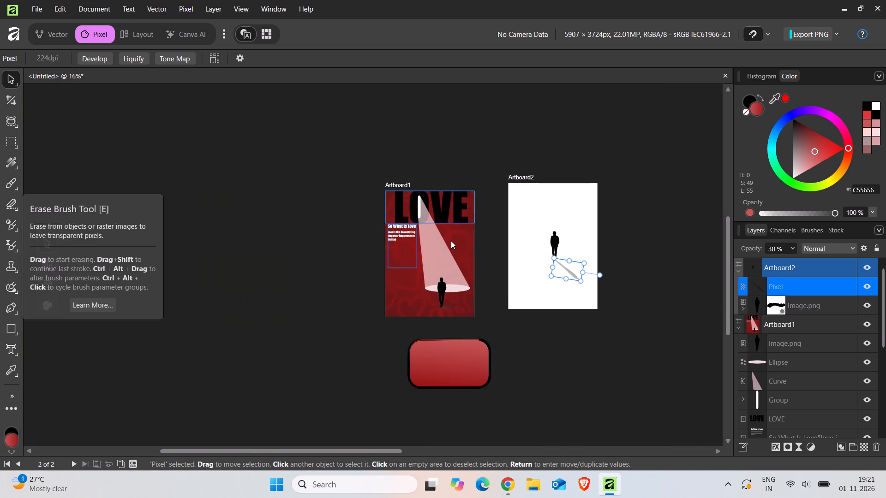
ctrl+scroll(451, 241, up, 6)
scroll(451, 241, left, 6)
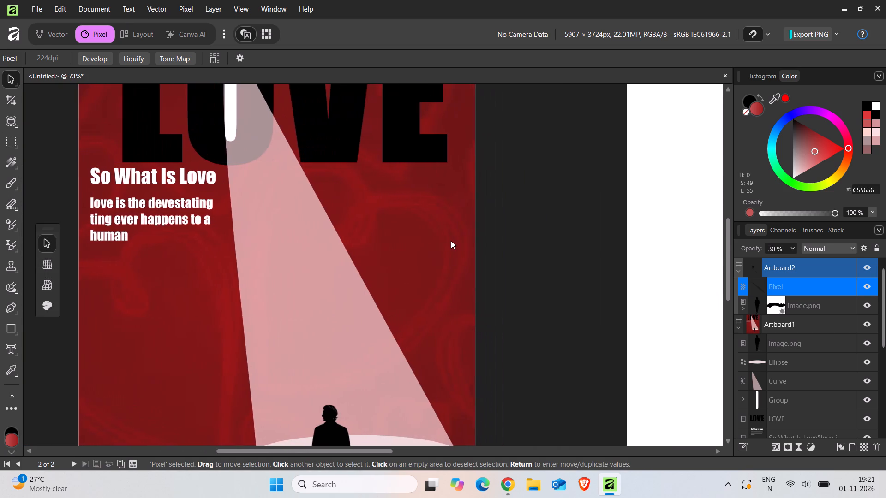
scroll(451, 241, left, 7)
ctrl+scroll(451, 241, down, 5)
scroll(451, 241, left, 3)
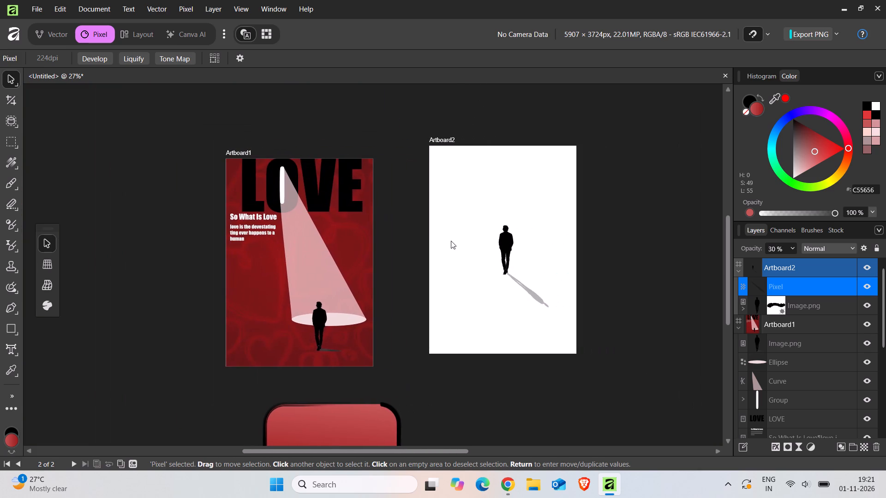
scroll(479, 142, down, 4)
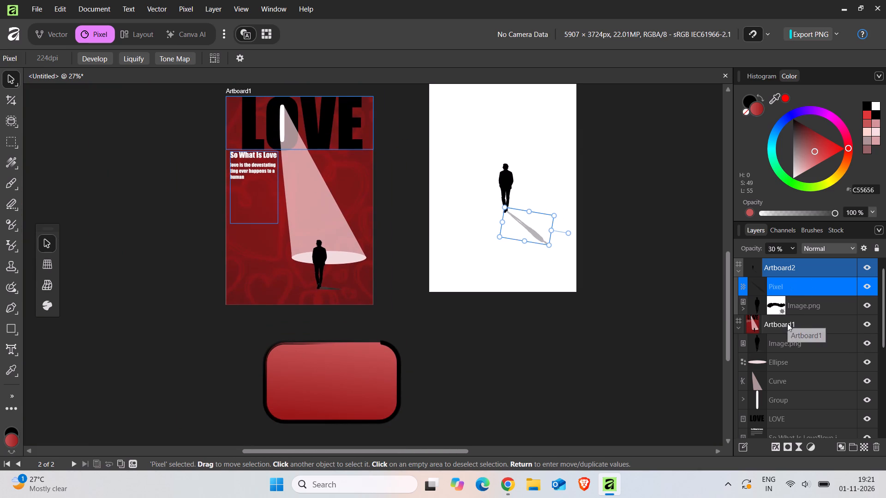
Rasterize the standing man's image layer on Artboard2 with Bilinear resampling.
right_click(798, 309)
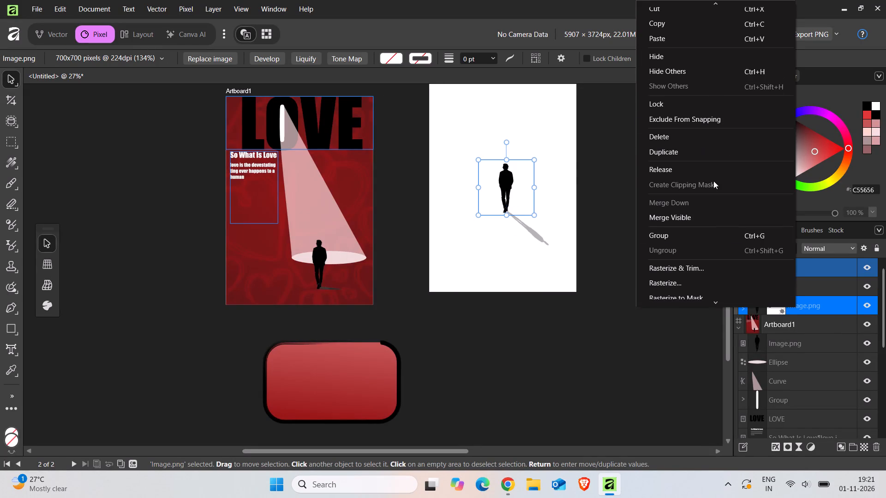
scroll(713, 181, down, 1)
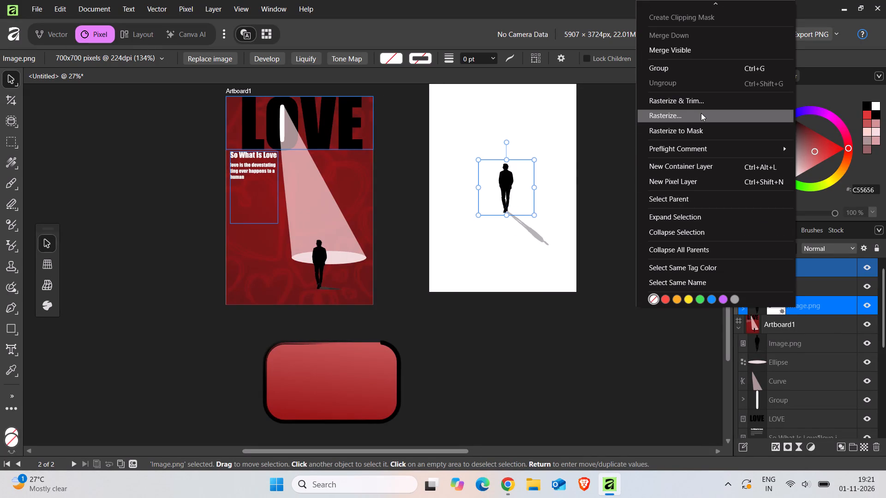
click(701, 113)
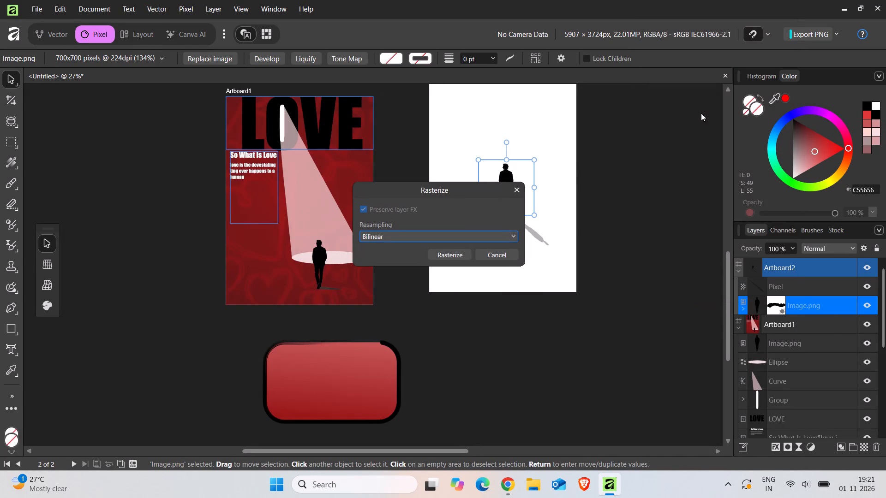
click(464, 250)
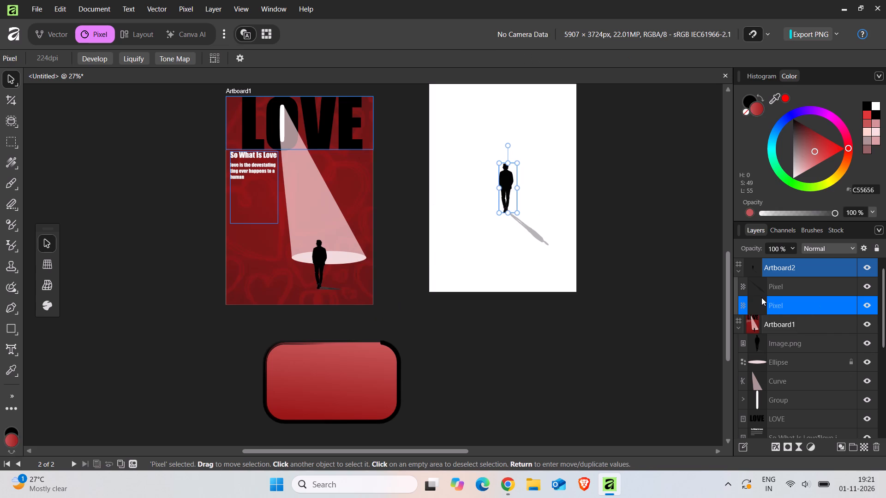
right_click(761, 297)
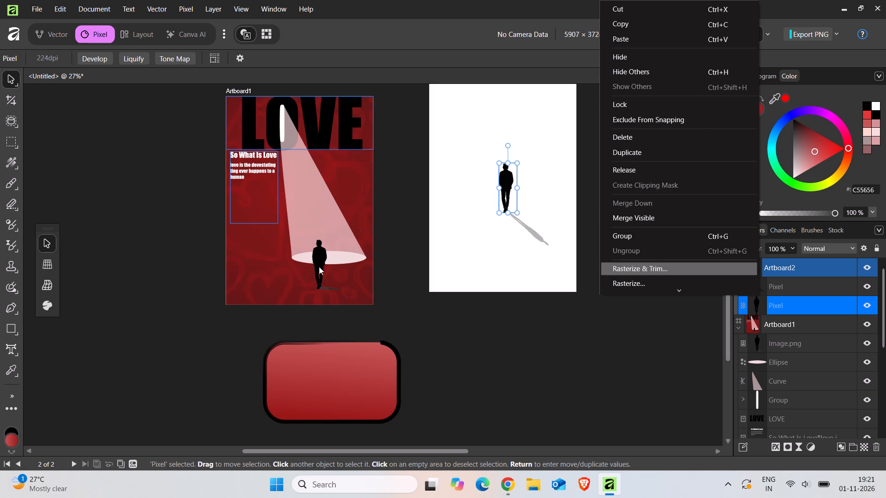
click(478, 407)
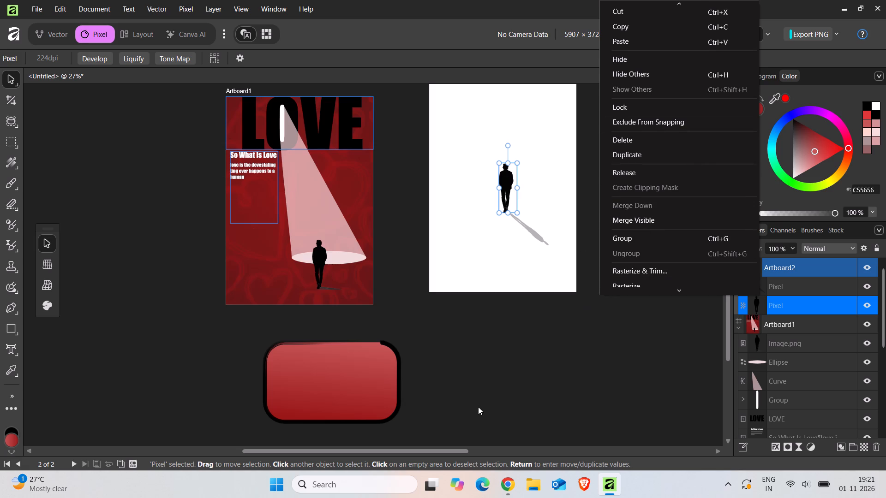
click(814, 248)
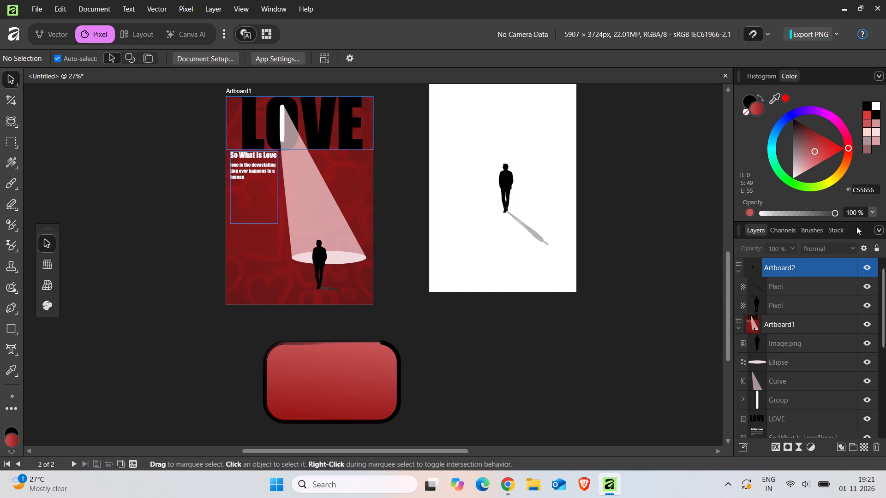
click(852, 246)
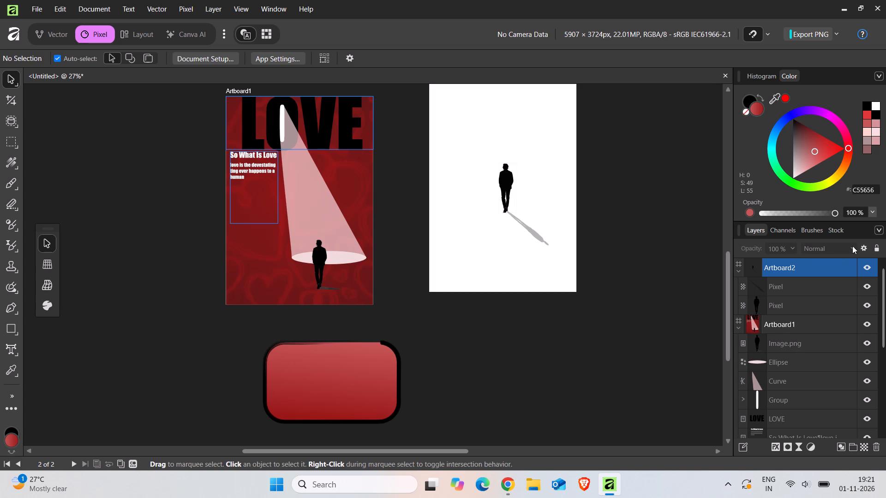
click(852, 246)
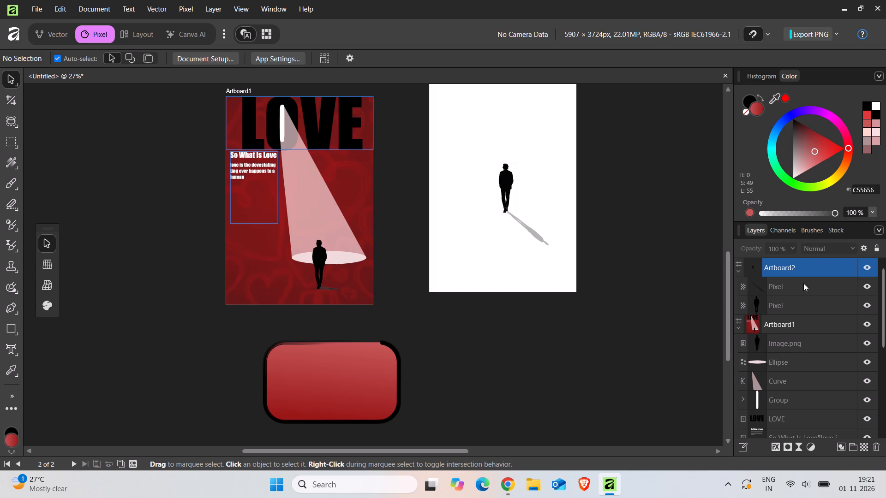
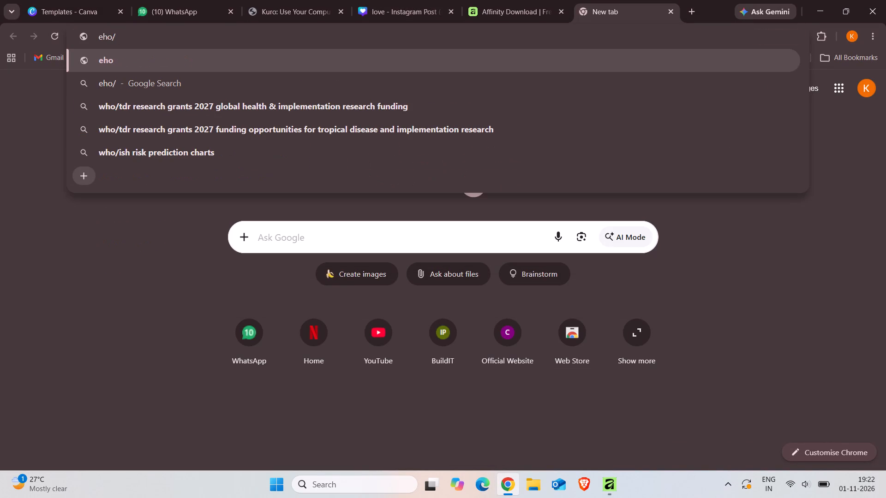
Search Google for "logo white background".
key(BackSpace)
key(BackSpace)
key(BackSpace)
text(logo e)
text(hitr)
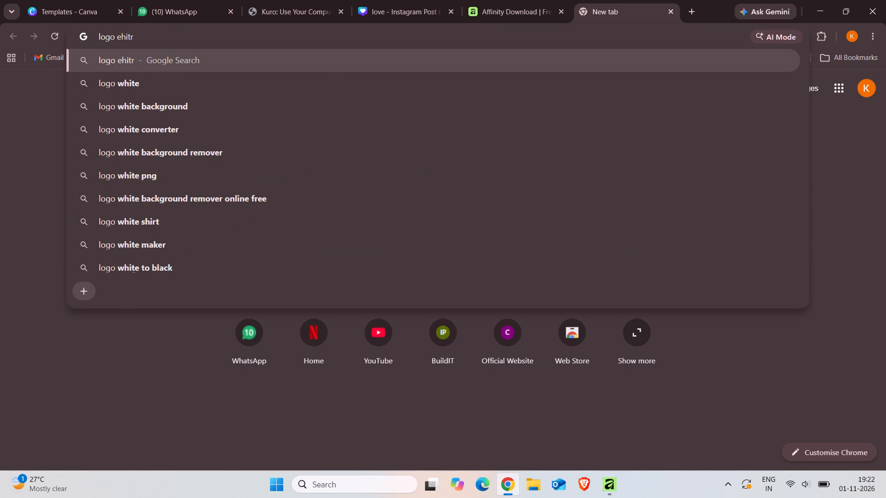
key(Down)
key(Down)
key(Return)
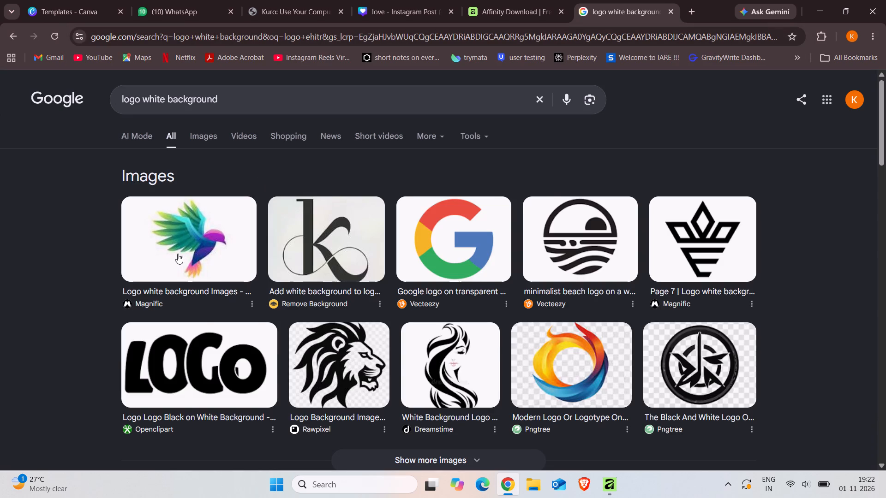
Copy the colourful bird logo image from the search results and paste it onto Artboard2 in Affinity.
click(178, 254)
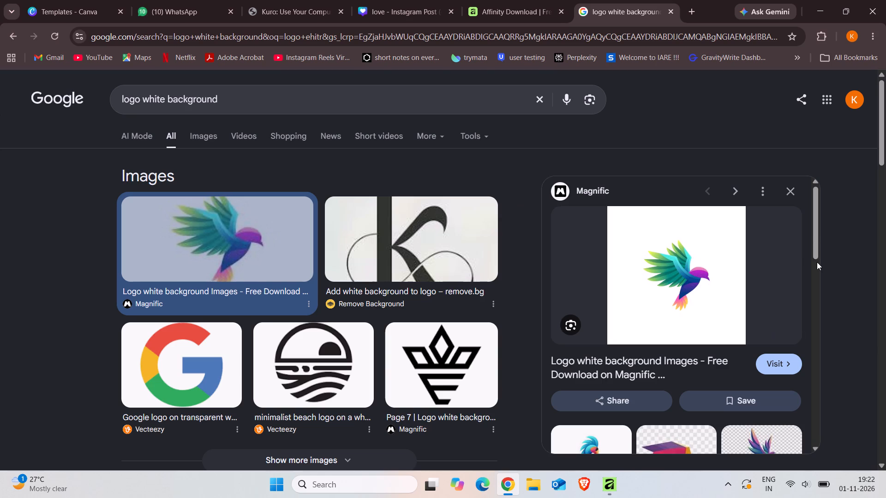
right_click(715, 265)
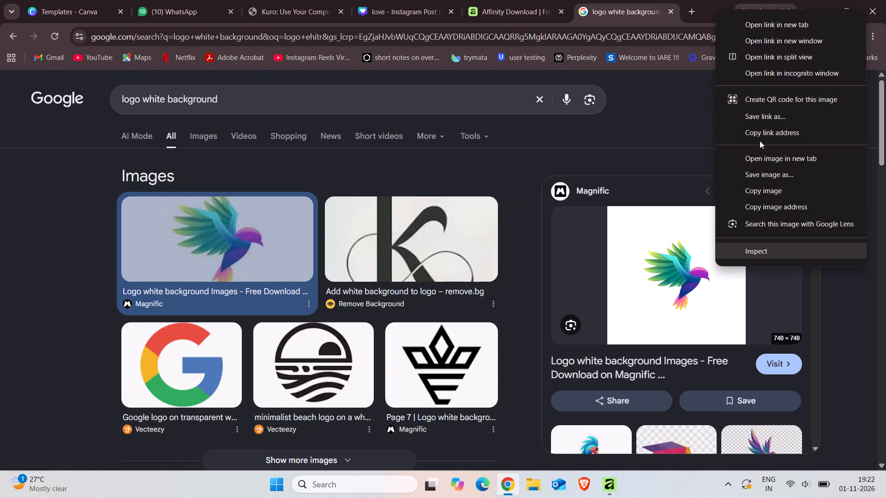
click(776, 190)
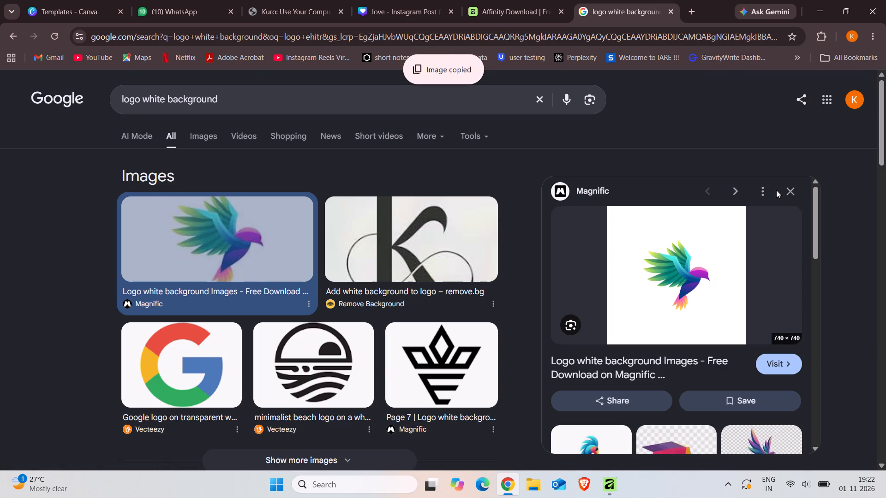
key(alt+Tab)
click(507, 155)
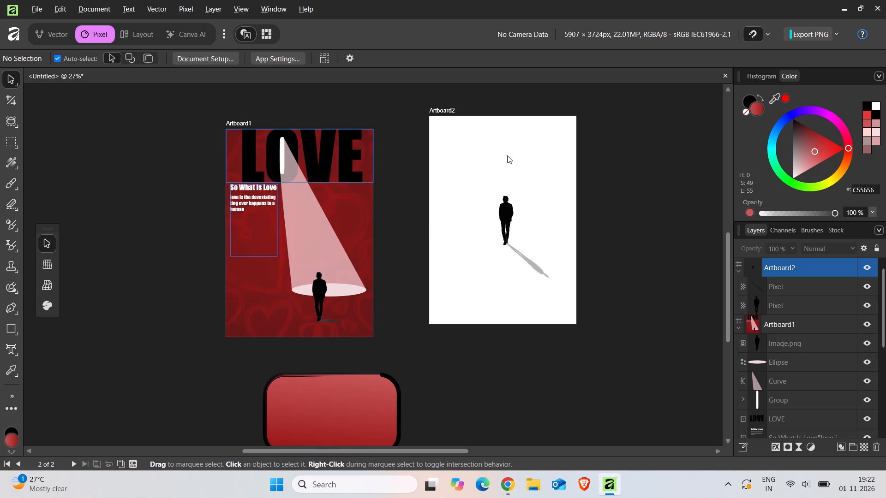
key(ctrl+v)
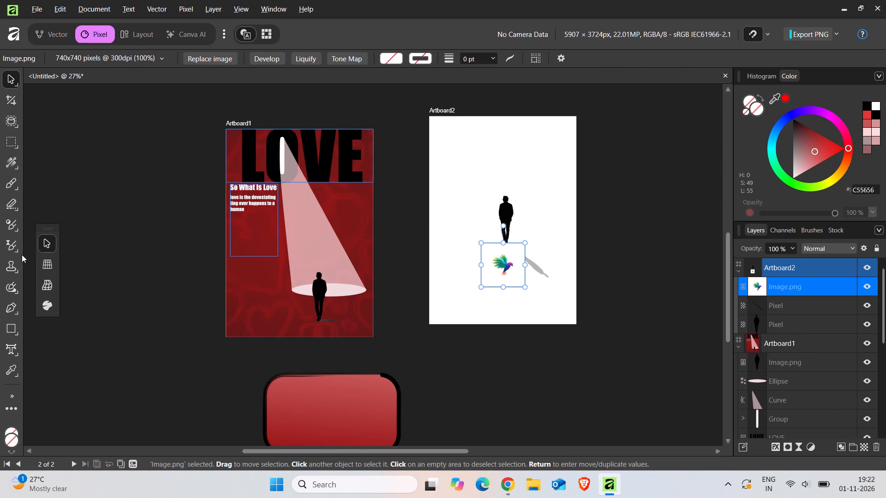
Draw a red gradient rectangle on Artboard2 that covers the man, his shadow and the bird logo.
click(45, 30)
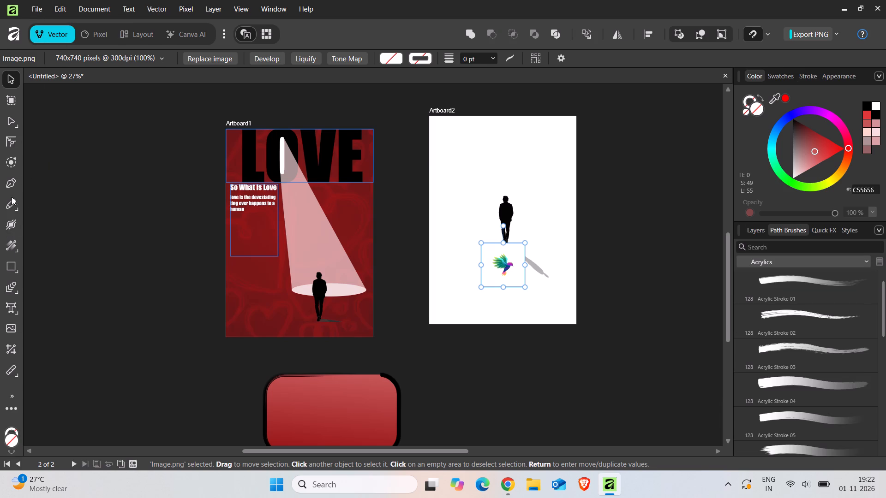
click(14, 268)
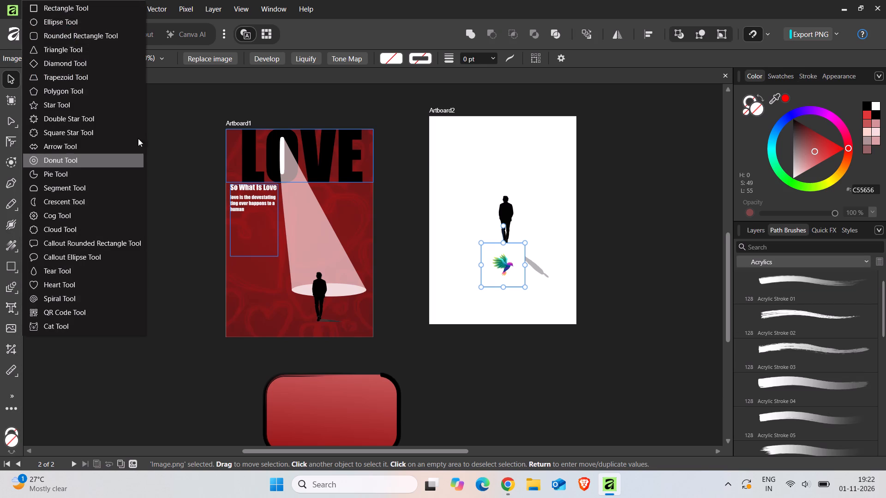
click(89, 6)
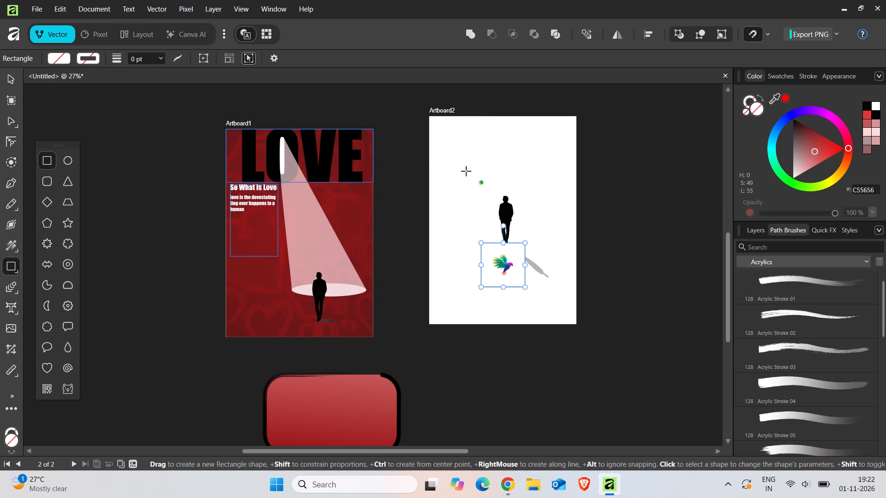
drag(455, 169, 562, 318)
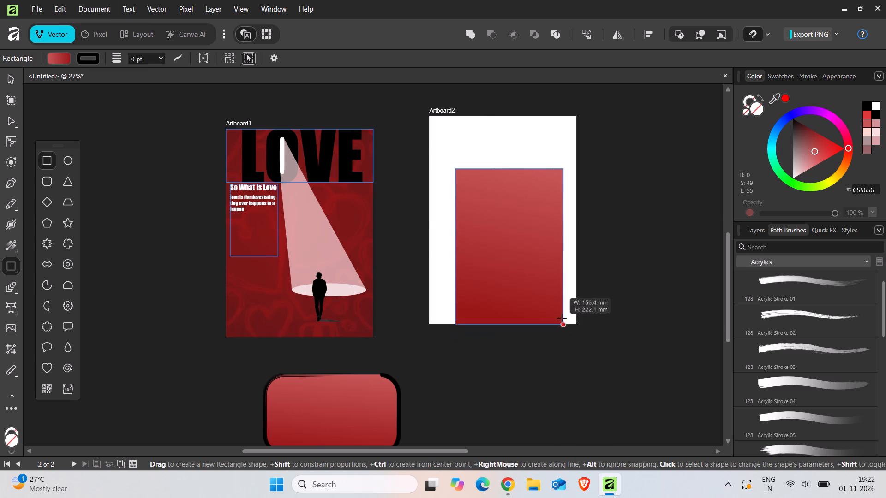
drag(562, 318, 560, 309)
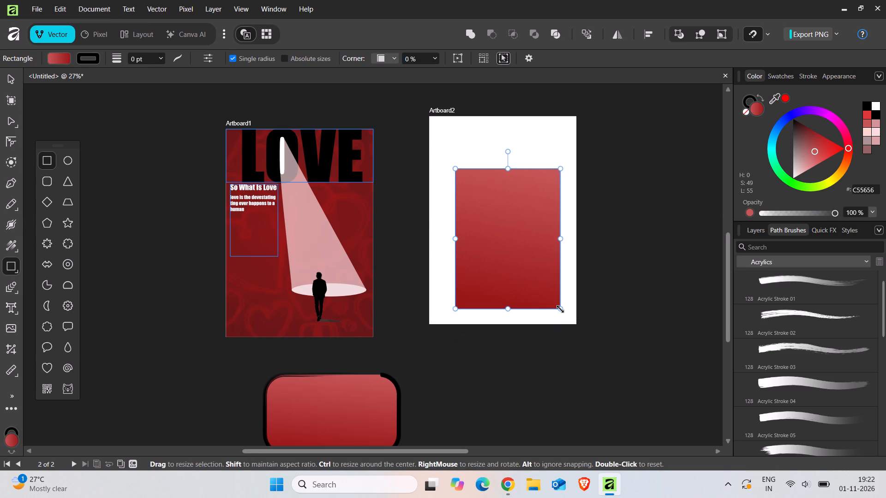
Send the red rectangle backward behind the bird logo, the shadow and the standing man.
key(ctrl+bracketleft)
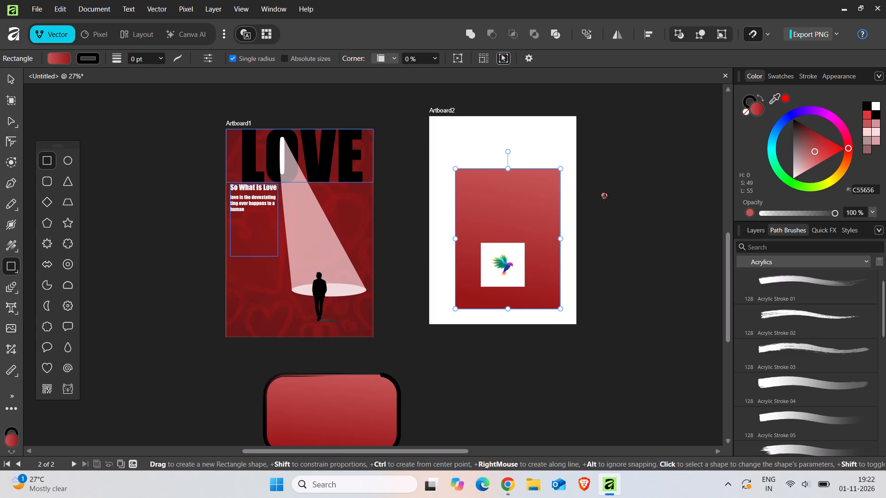
key(ctrl+bracketleft)
key(ctrl+bracketleft)
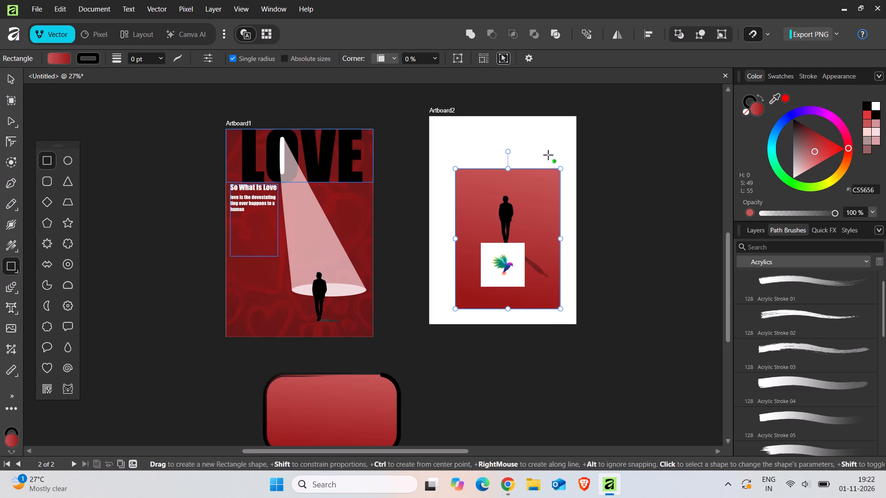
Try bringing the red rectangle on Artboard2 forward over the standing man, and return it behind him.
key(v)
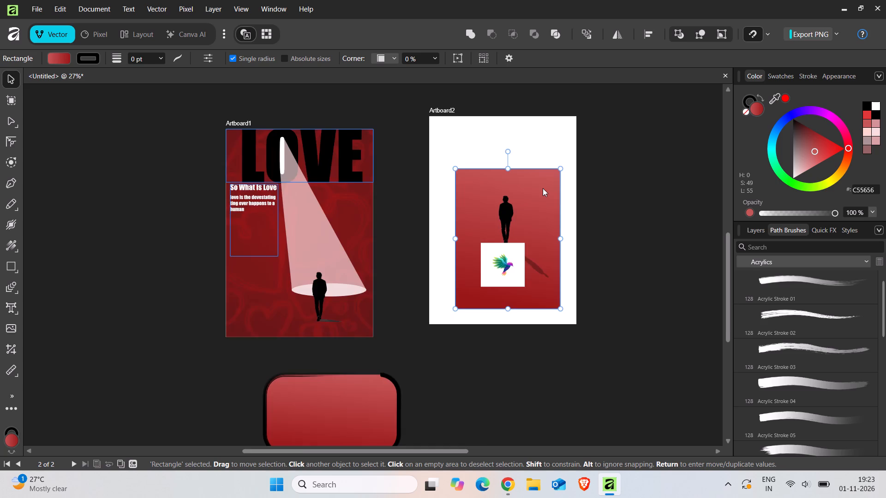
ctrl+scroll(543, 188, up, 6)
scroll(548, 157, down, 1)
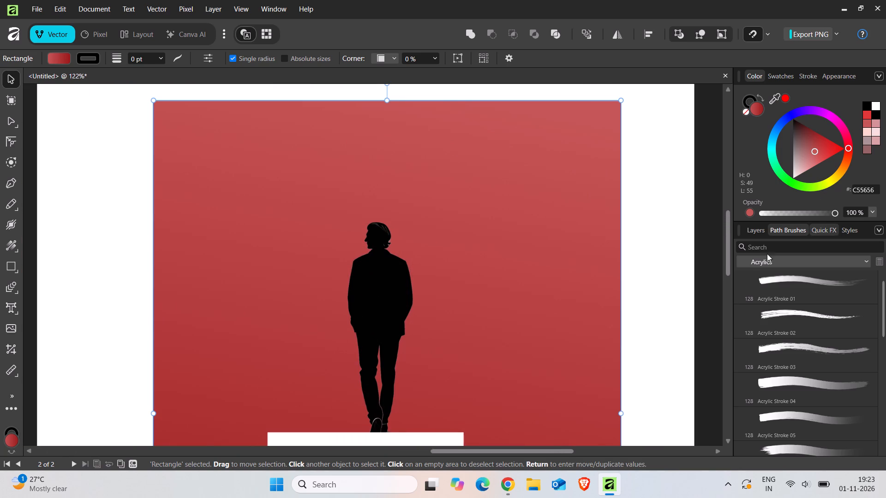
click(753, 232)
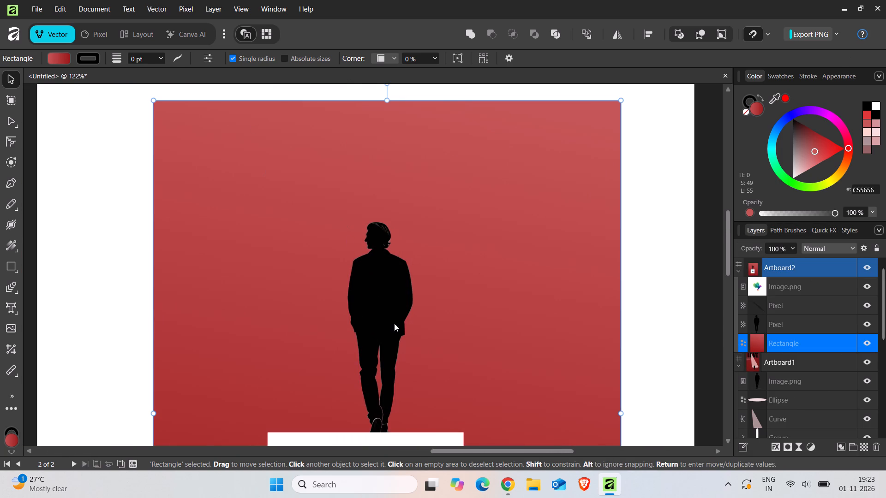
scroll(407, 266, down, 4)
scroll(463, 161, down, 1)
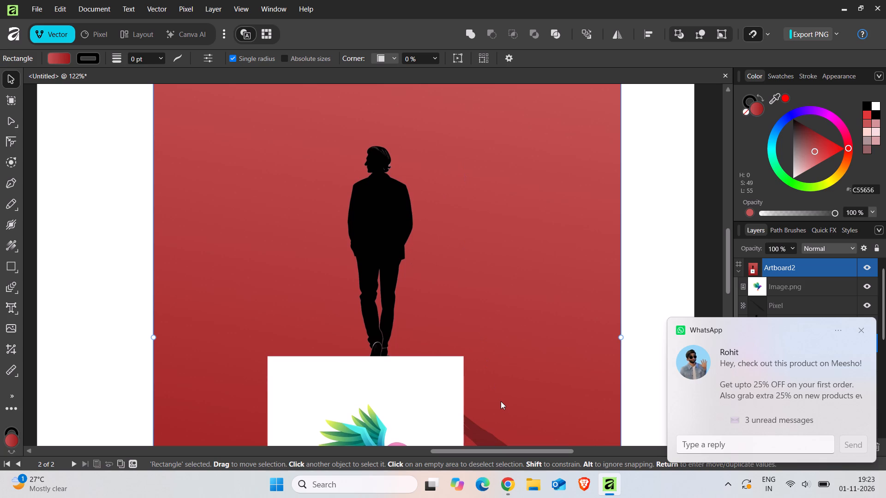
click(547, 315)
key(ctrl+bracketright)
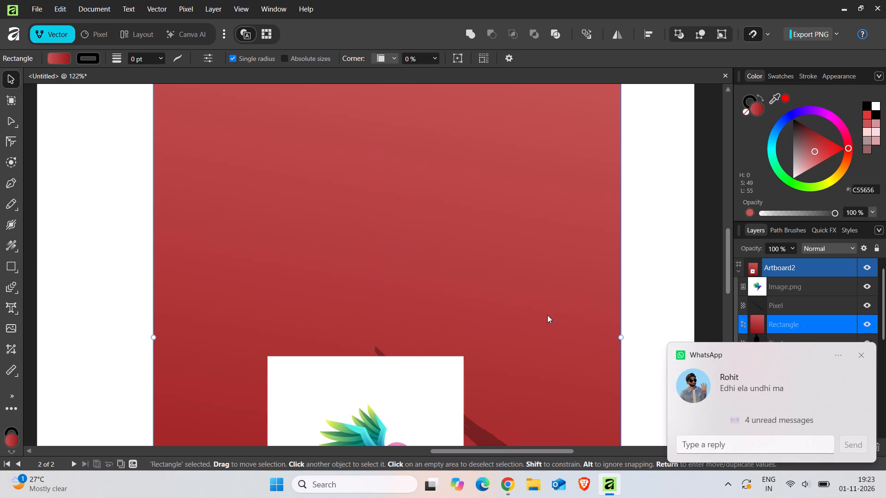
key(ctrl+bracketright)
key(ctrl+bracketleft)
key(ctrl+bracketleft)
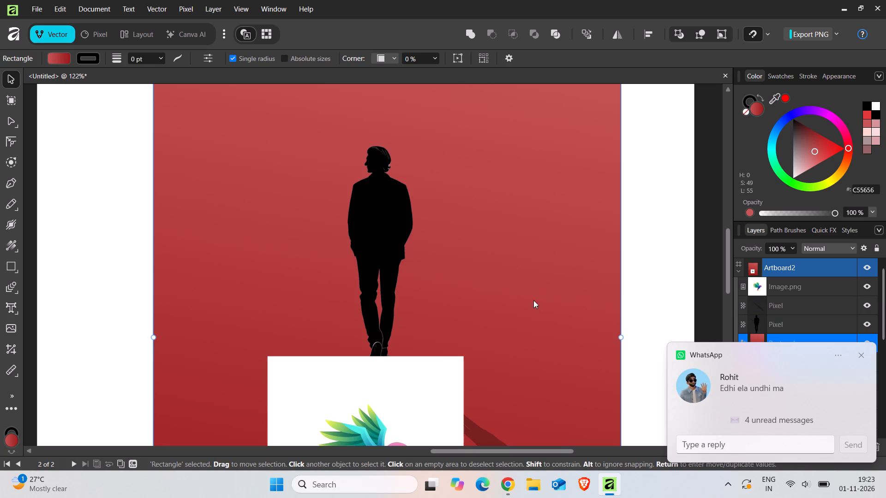
Try the Pigment blend mode on the bird logo image on Artboard2, and set it to Darker Color instead.
scroll(526, 159, down, 2)
scroll(554, 82, down, 2)
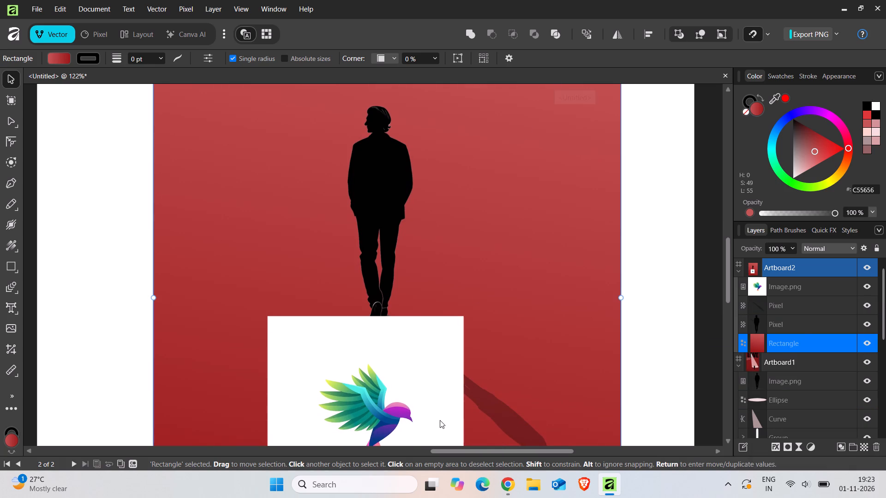
click(457, 313)
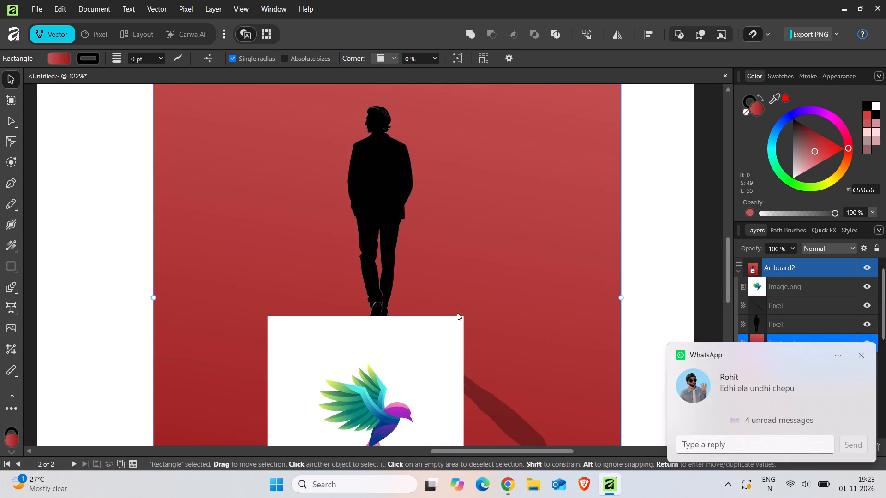
click(457, 312)
click(437, 340)
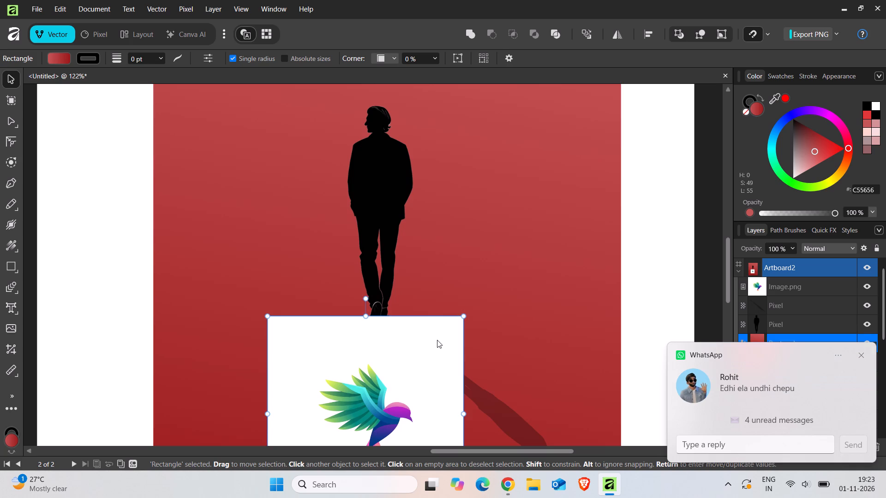
scroll(442, 320, down, 1)
click(853, 247)
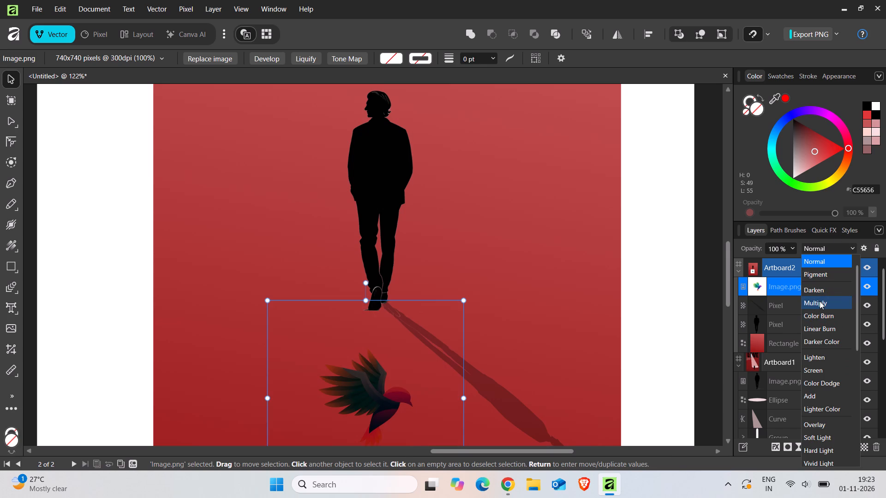
click(835, 274)
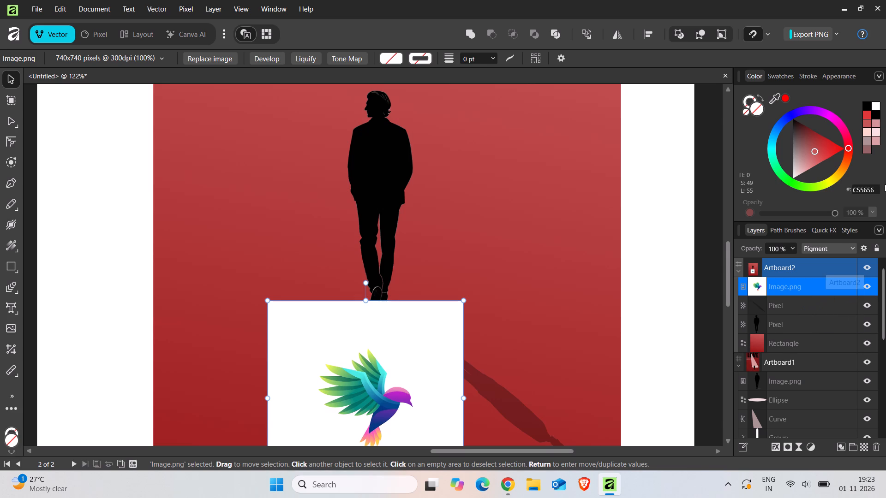
click(833, 253)
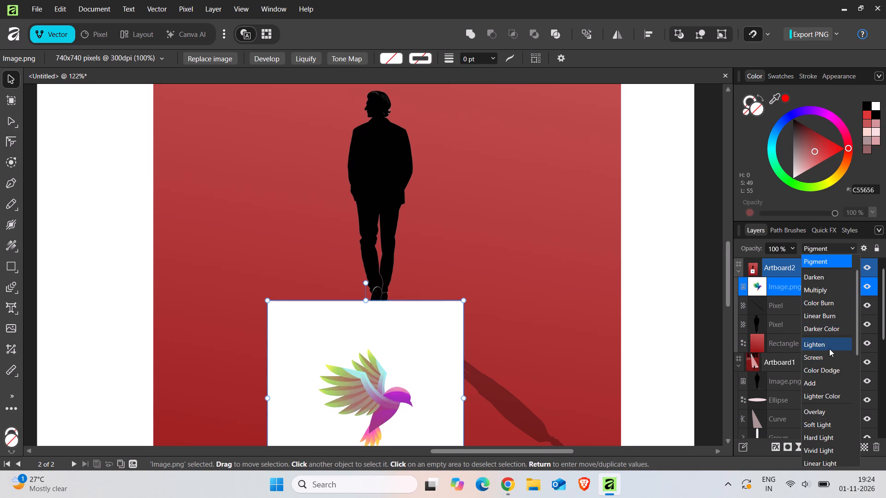
click(834, 330)
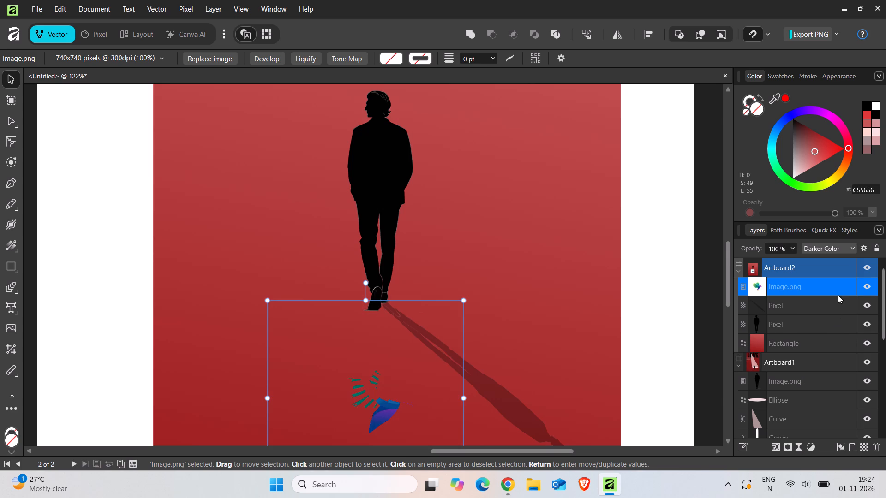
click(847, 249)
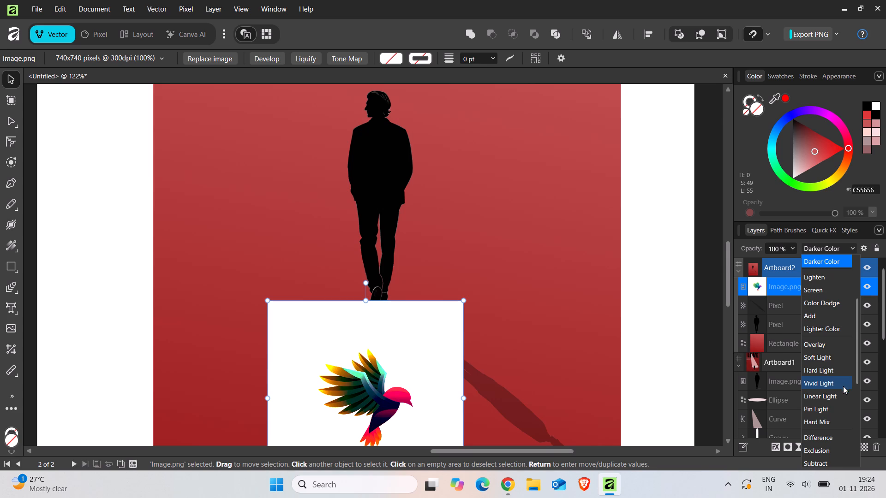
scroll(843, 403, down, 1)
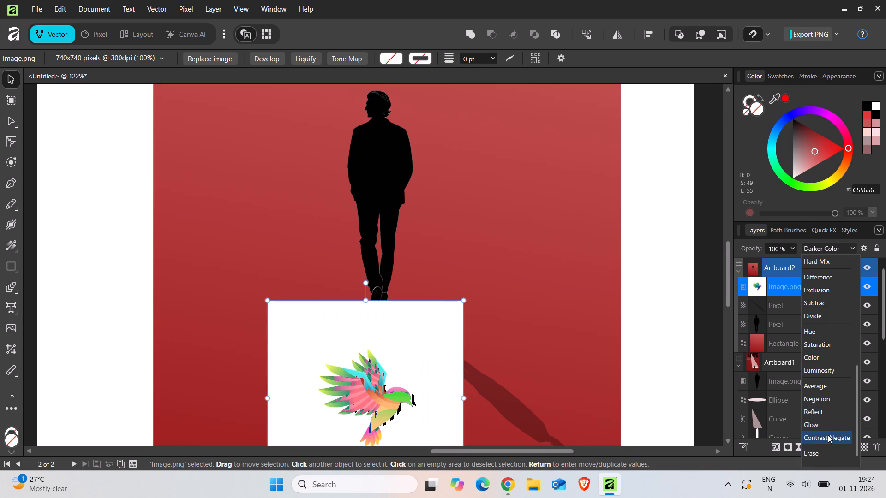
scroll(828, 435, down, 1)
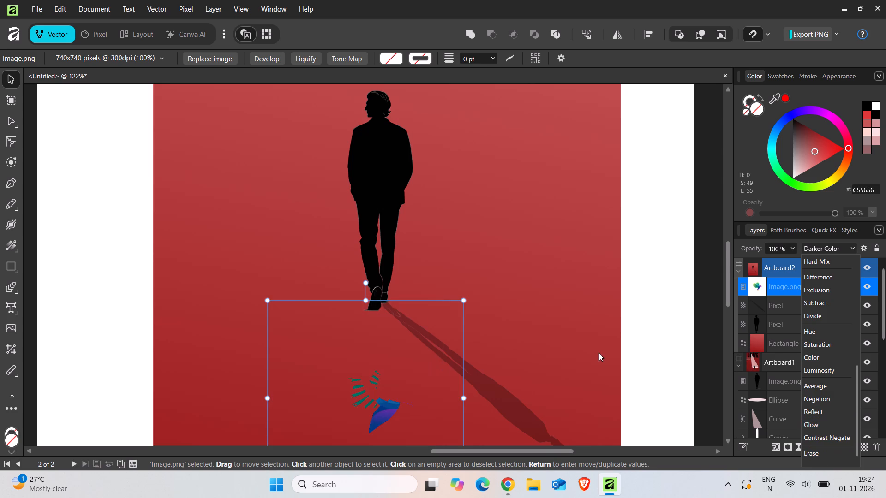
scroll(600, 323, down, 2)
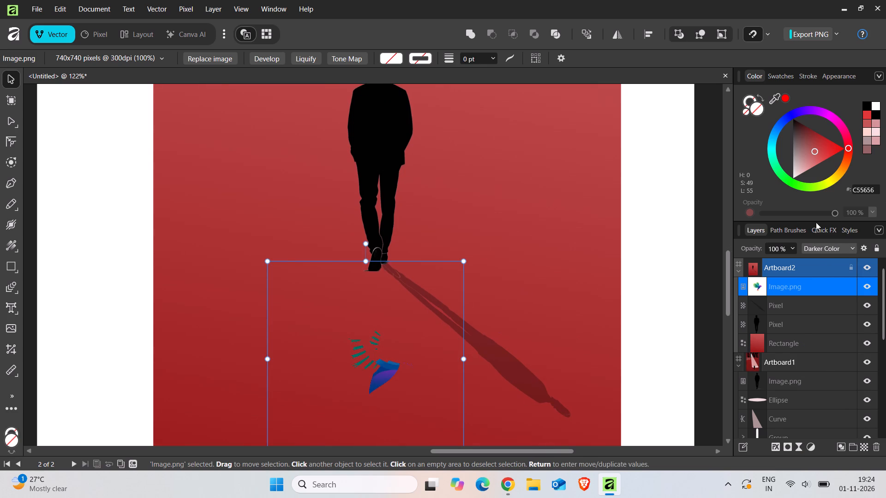
Set the bird logo layer's blend mode to Overlay.
click(844, 243)
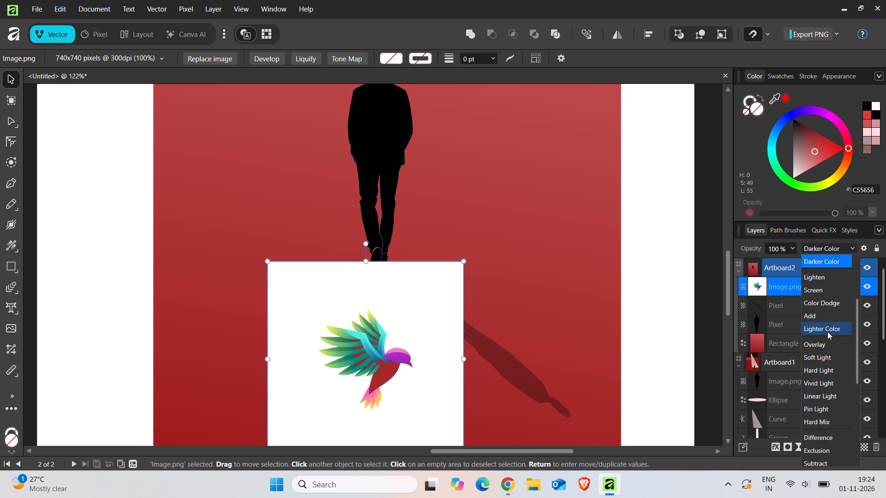
click(827, 346)
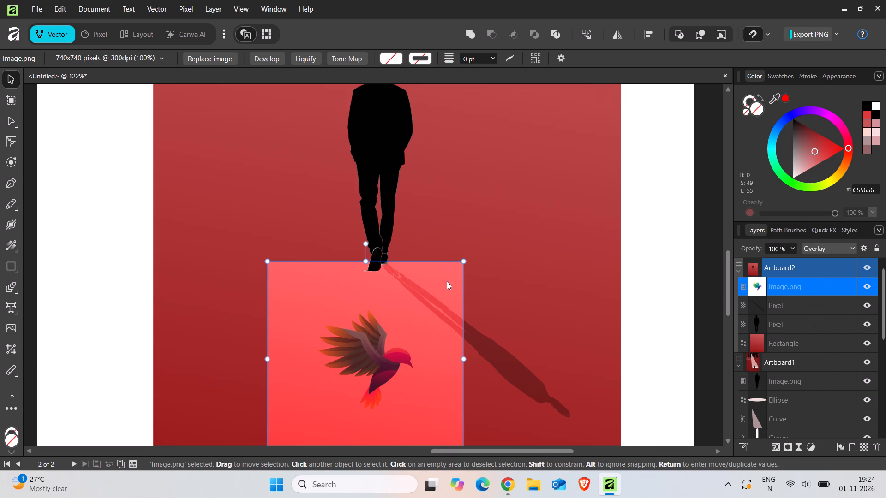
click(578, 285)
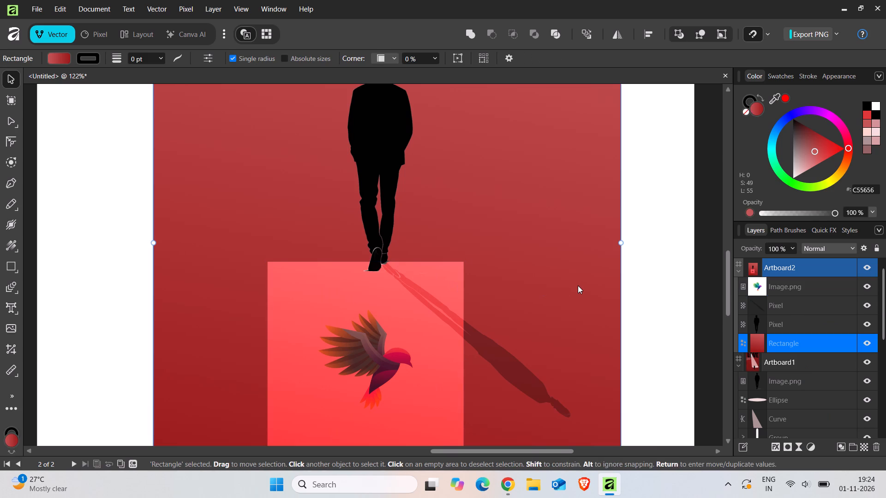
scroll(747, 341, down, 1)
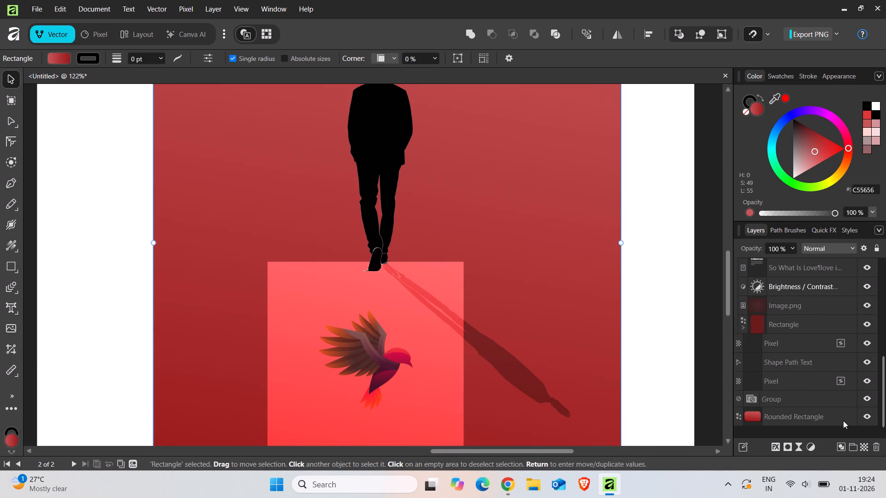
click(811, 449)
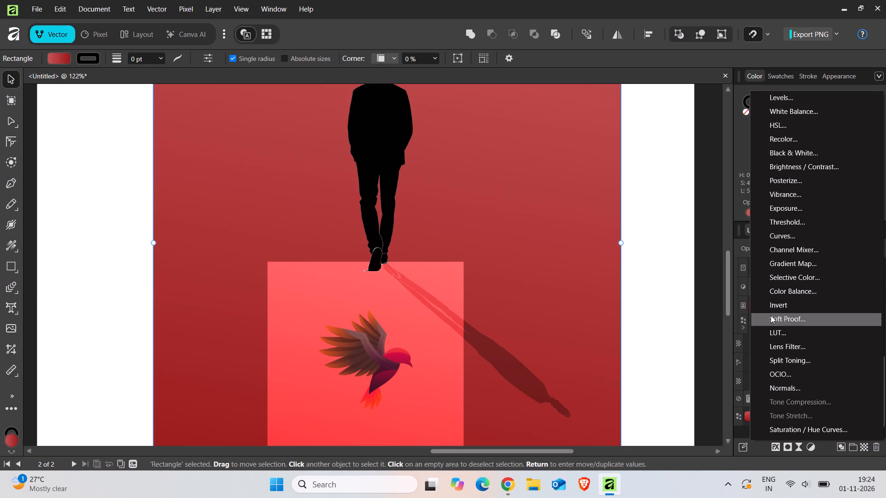
Switch to Chrome, search for behance in a new tab and open the Behance website.
click(509, 481)
double_click(514, 488)
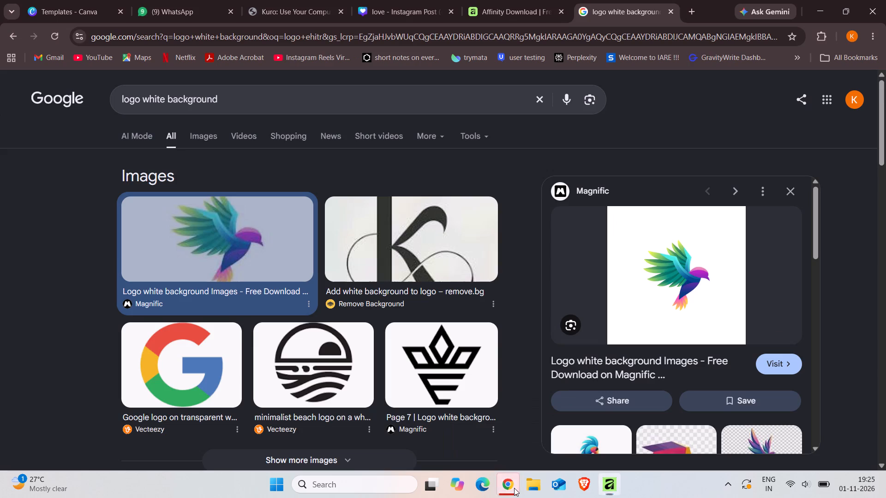
key(alt+Tab)
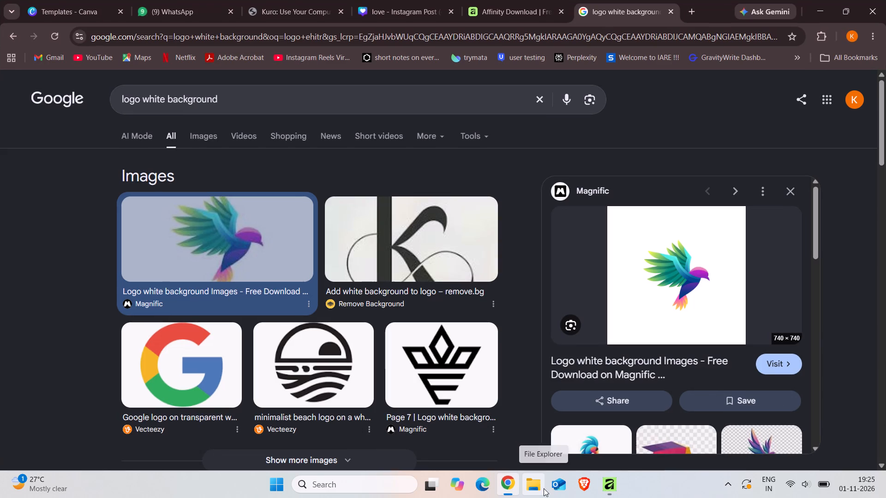
click(688, 8)
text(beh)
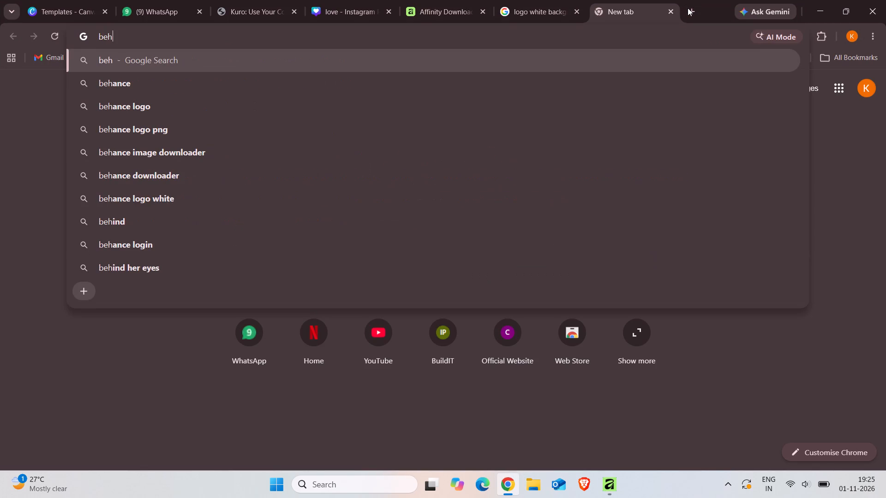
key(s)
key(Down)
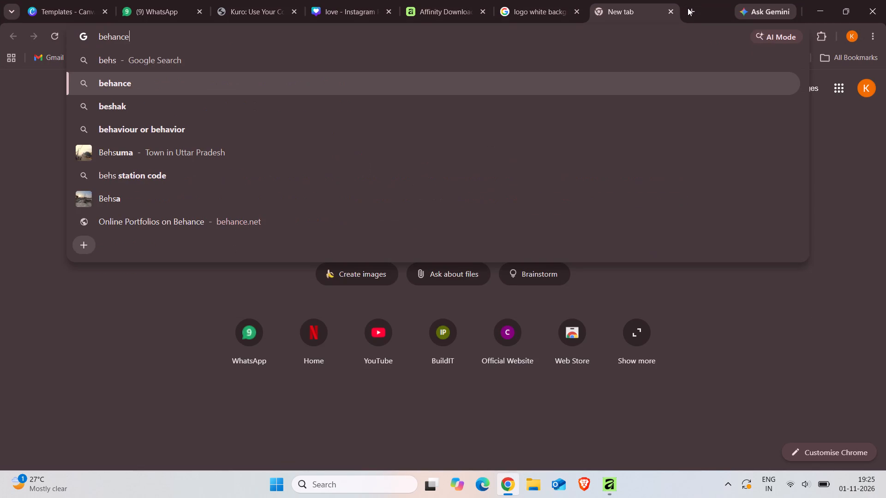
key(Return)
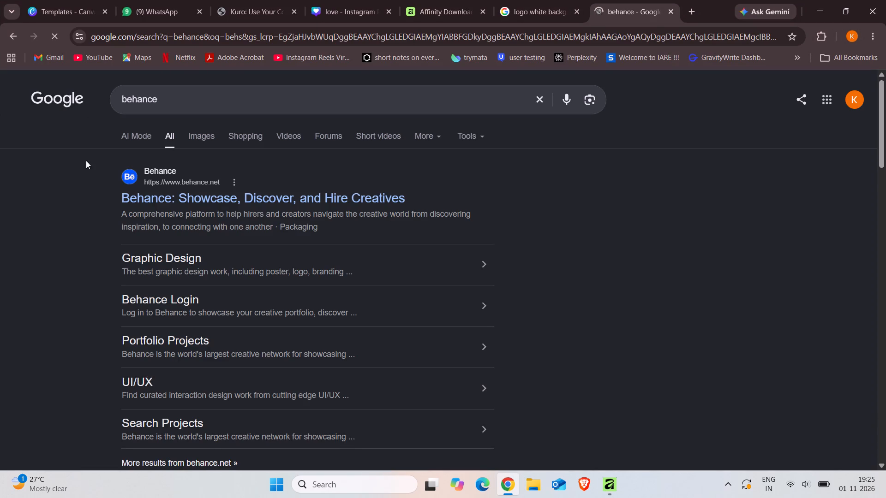
click(155, 201)
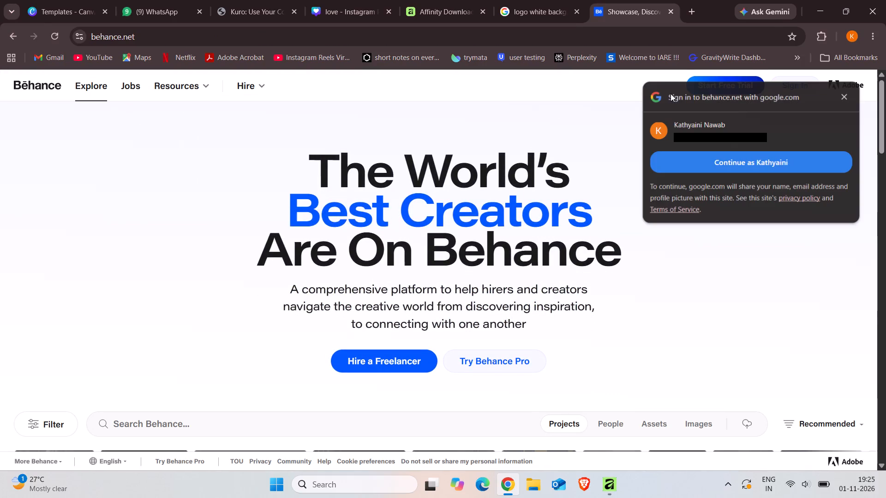
Search Behance for the poster designer by name, limiting the search to People.
click(450, 133)
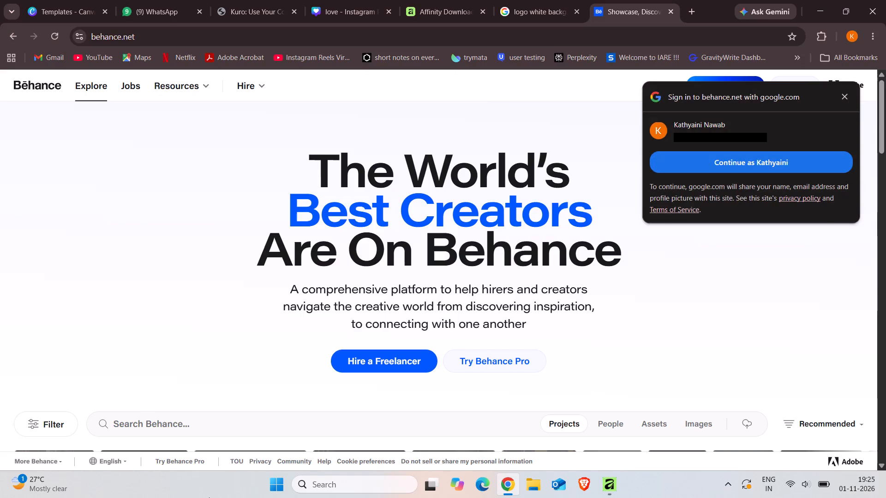
click(235, 430)
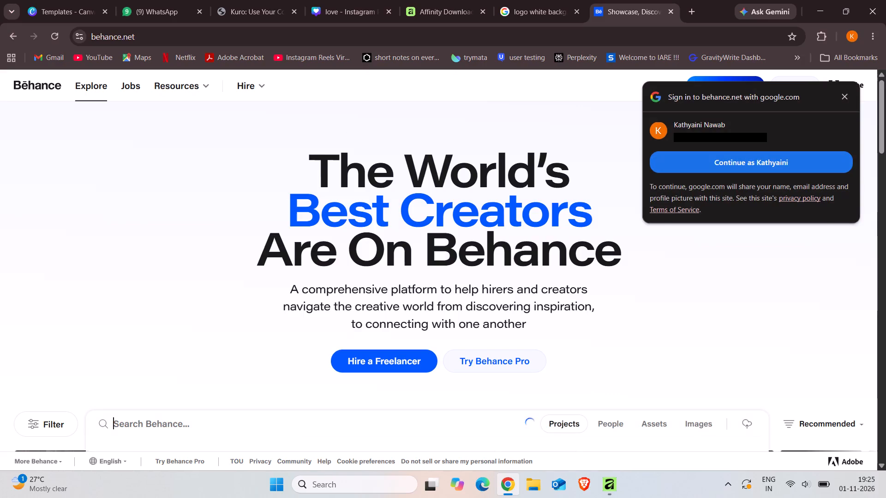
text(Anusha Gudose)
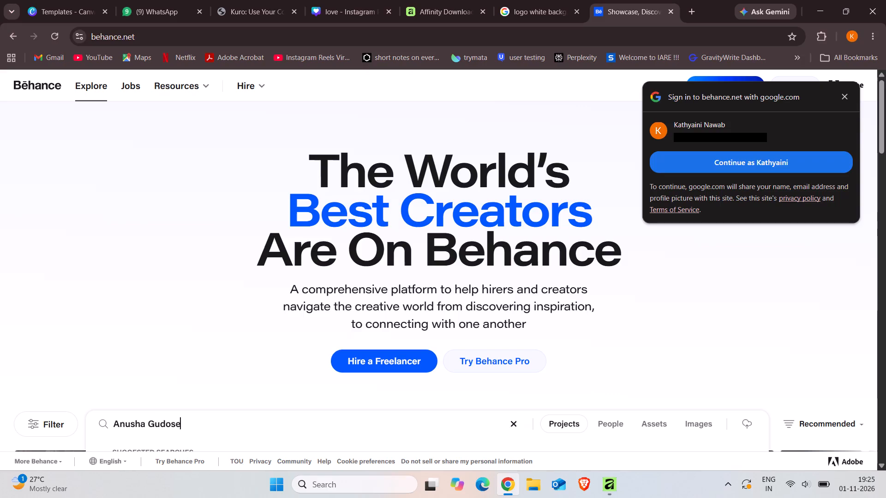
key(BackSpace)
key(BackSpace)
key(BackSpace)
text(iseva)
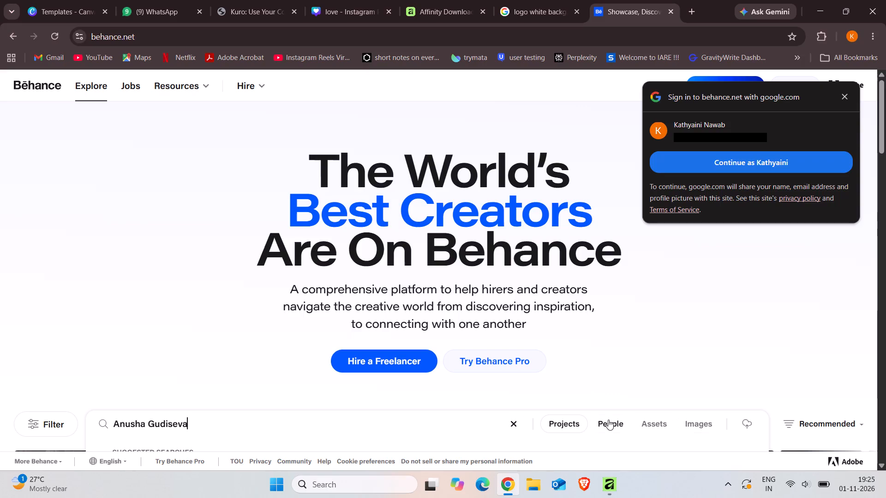
click(605, 421)
scroll(610, 391, down, 2)
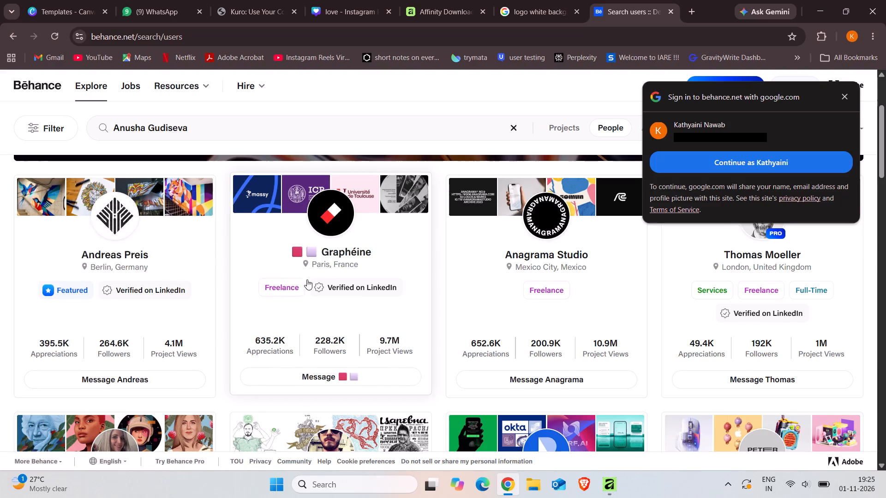
scroll(307, 279, up, 5)
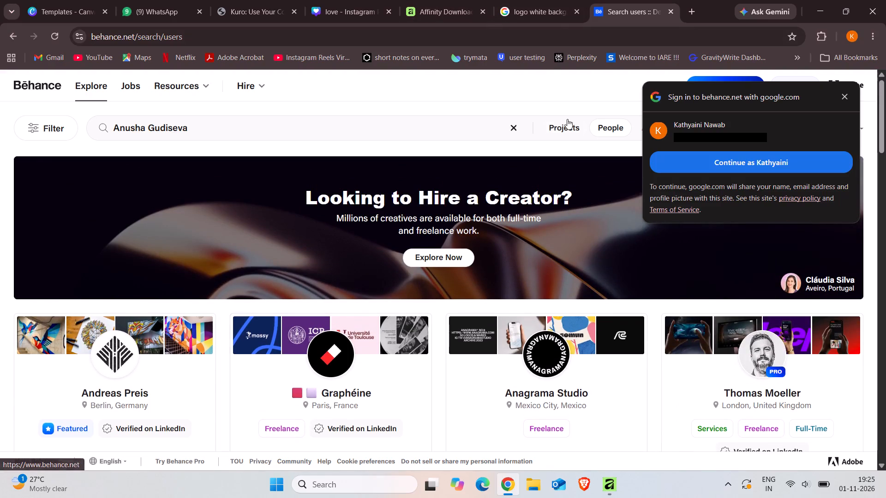
click(341, 124)
key(Return)
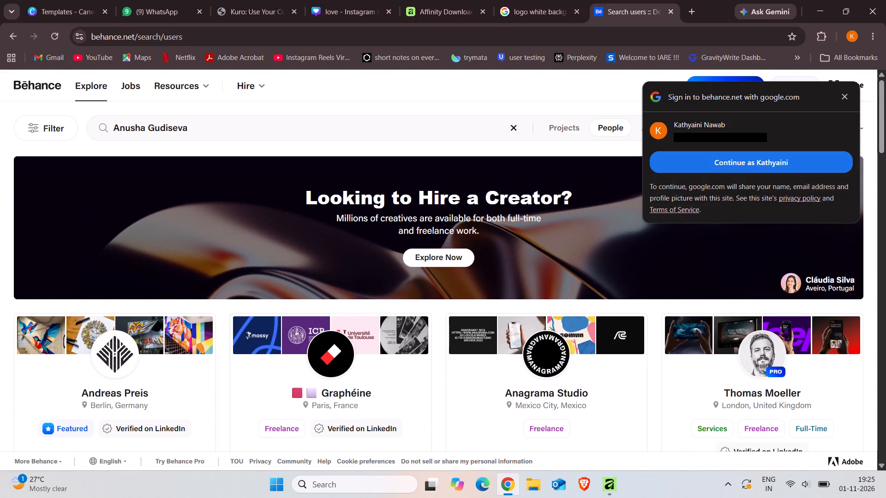
Open the profile of the matching designer based in Hyderabad, India.
scroll(36, 340, right, 1)
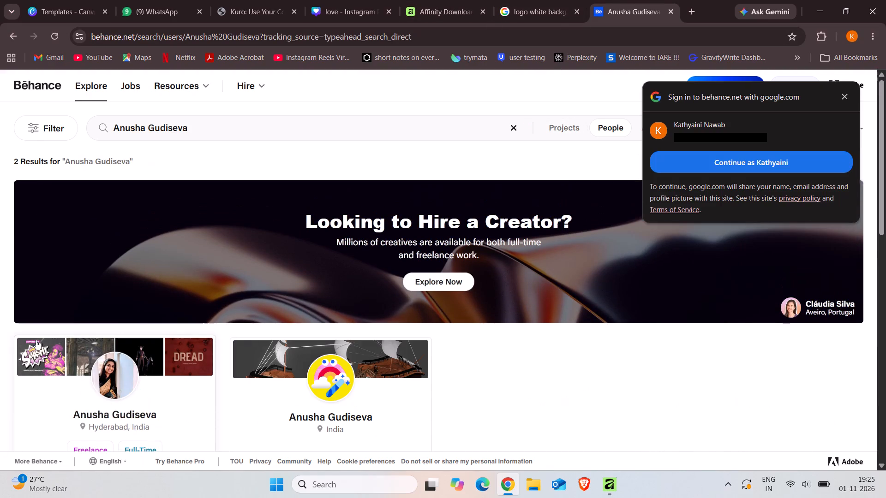
scroll(36, 340, right, 1)
scroll(129, 346, down, 1)
scroll(140, 299, down, 1)
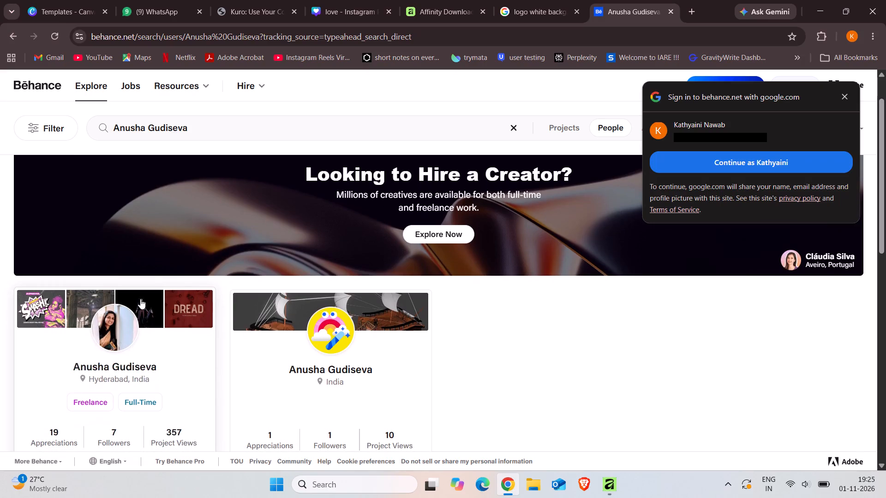
scroll(152, 276, down, 1)
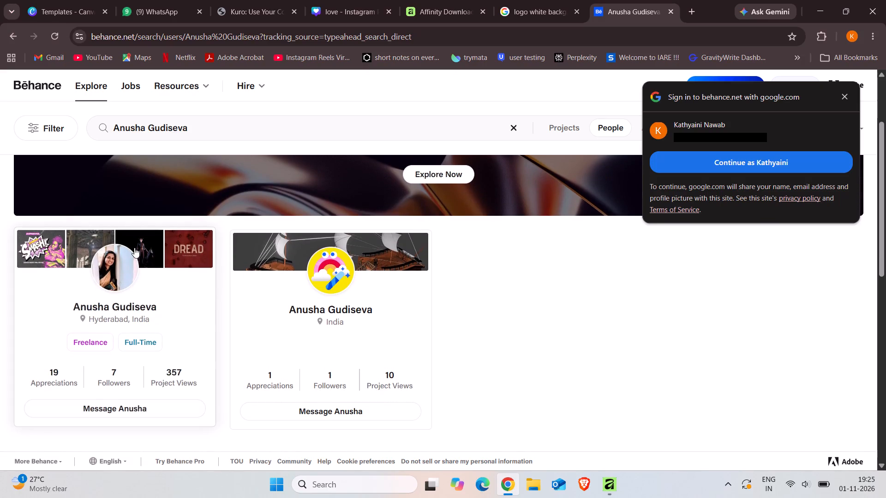
click(120, 268)
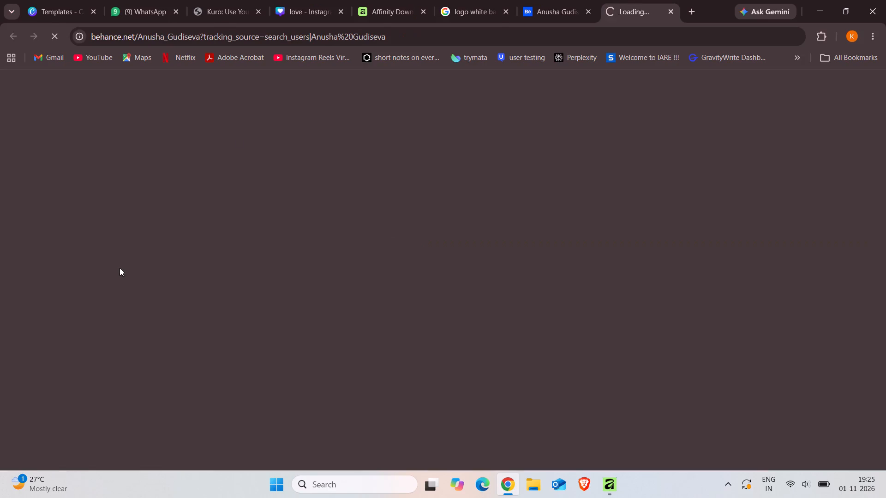
Open the designer's Poster Design project with the Sunday Smash cover, dismiss the Google sign-in prompt and view the first row of posters.
scroll(385, 152, down, 1)
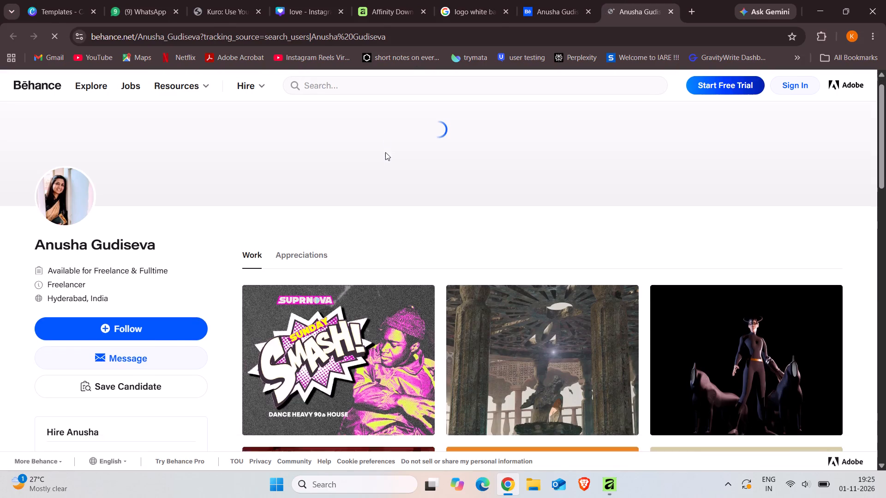
scroll(385, 152, down, 1)
click(348, 256)
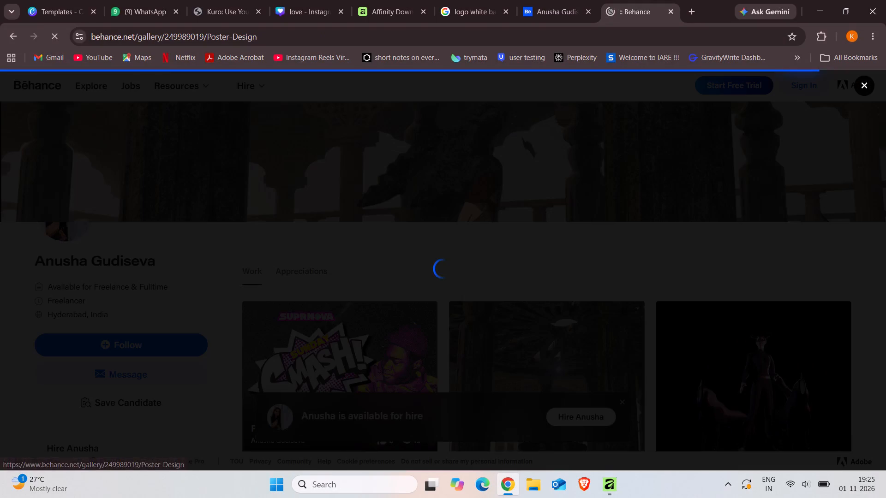
scroll(349, 256, down, 1)
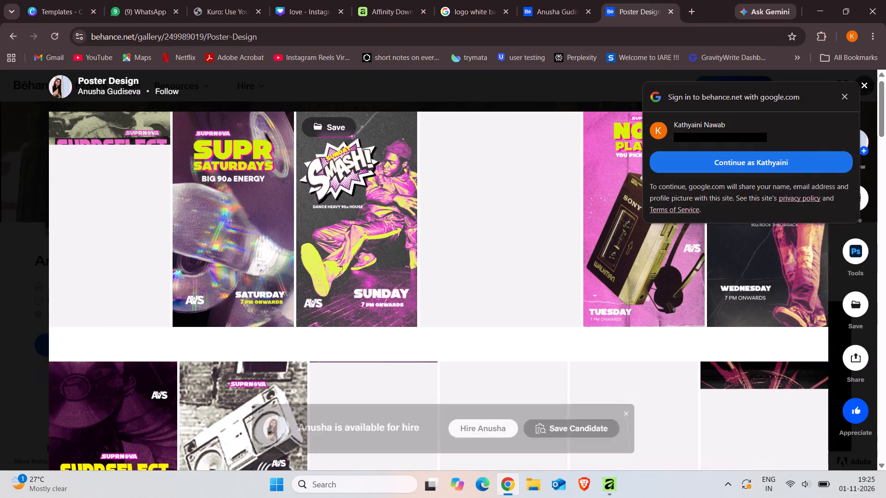
scroll(349, 256, down, 1)
scroll(349, 256, up, 1)
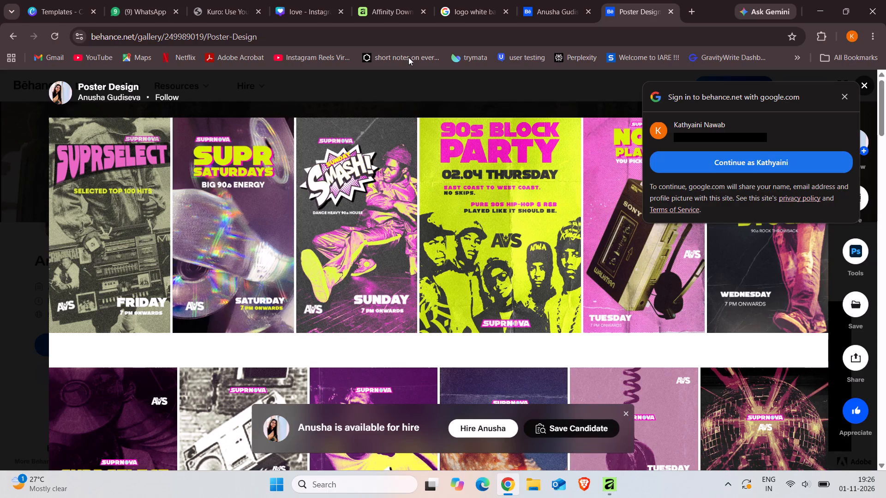
click(844, 96)
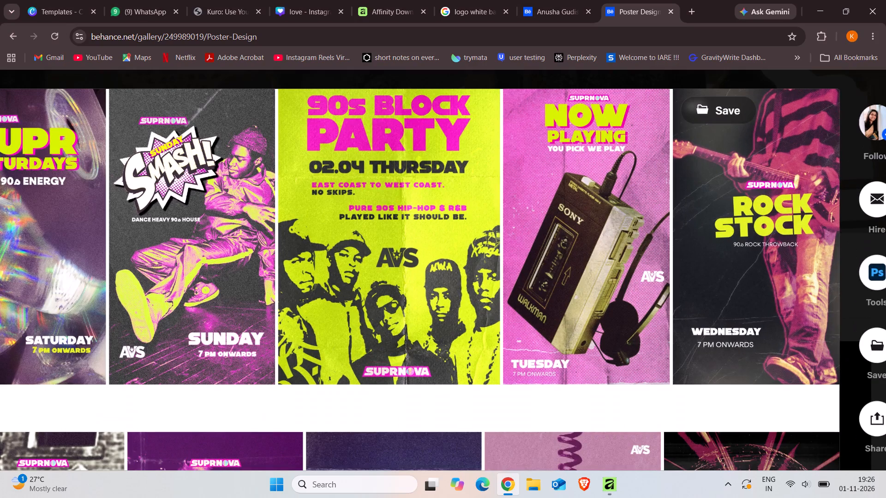
Switch to Affinity and apply a green Color Overlay layer effect (R 0, G 183, B 45) to the standing man on Artboard2.
key(alt+Tab)
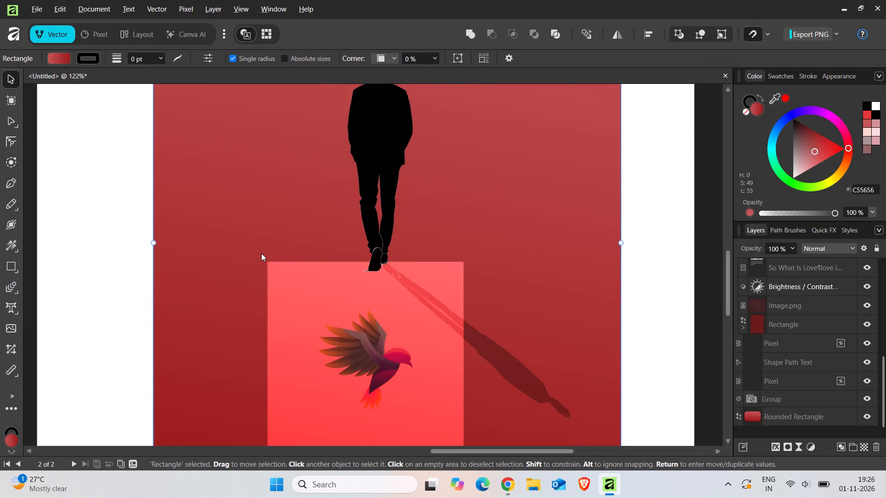
click(401, 122)
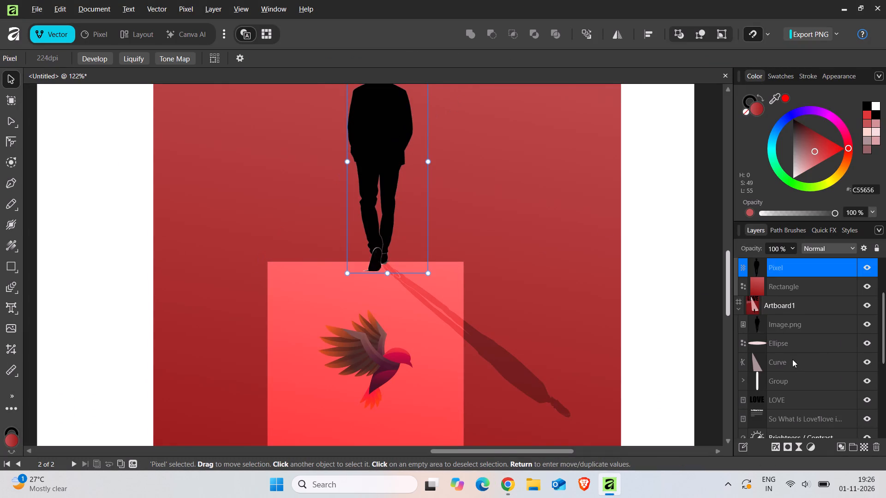
click(775, 443)
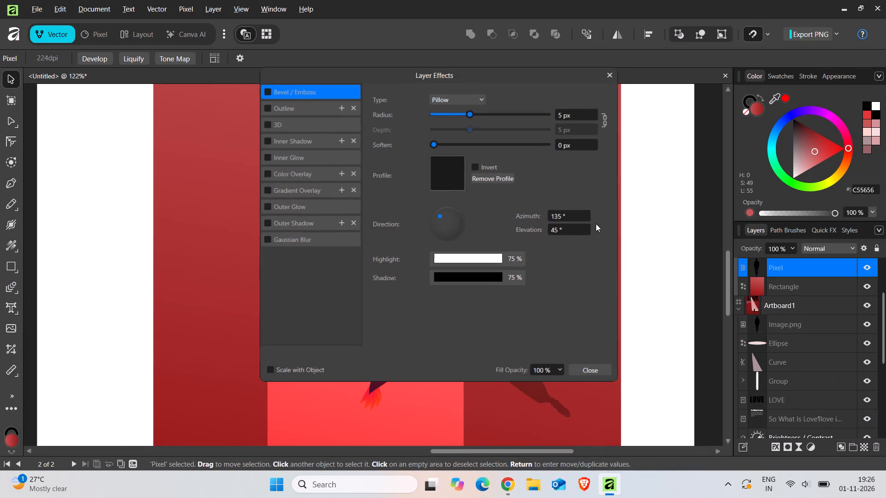
click(267, 169)
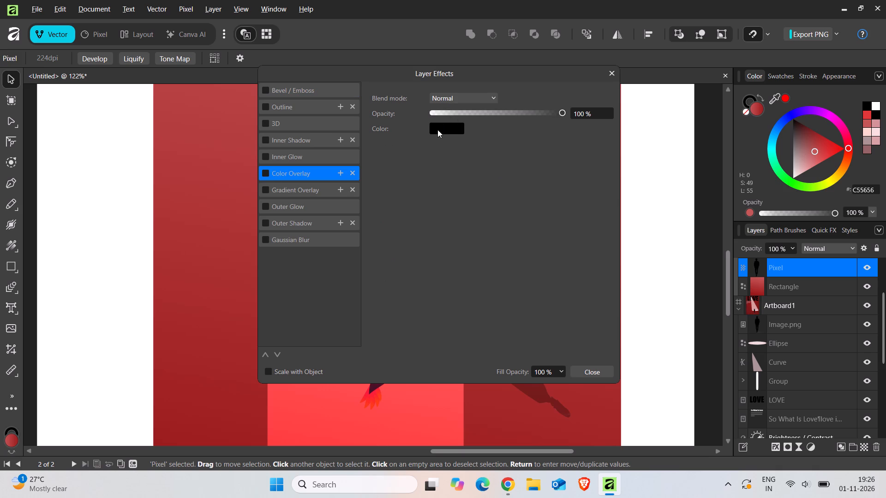
click(437, 130)
click(431, 226)
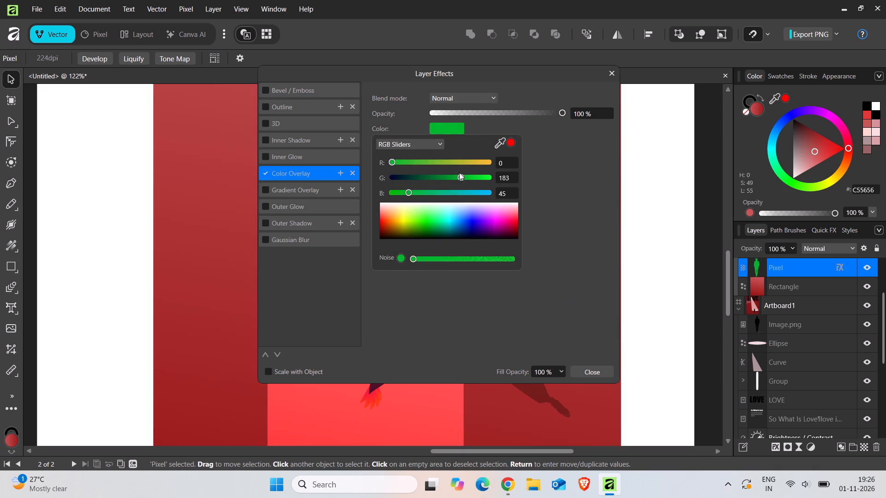
drag(385, 70, 691, 268)
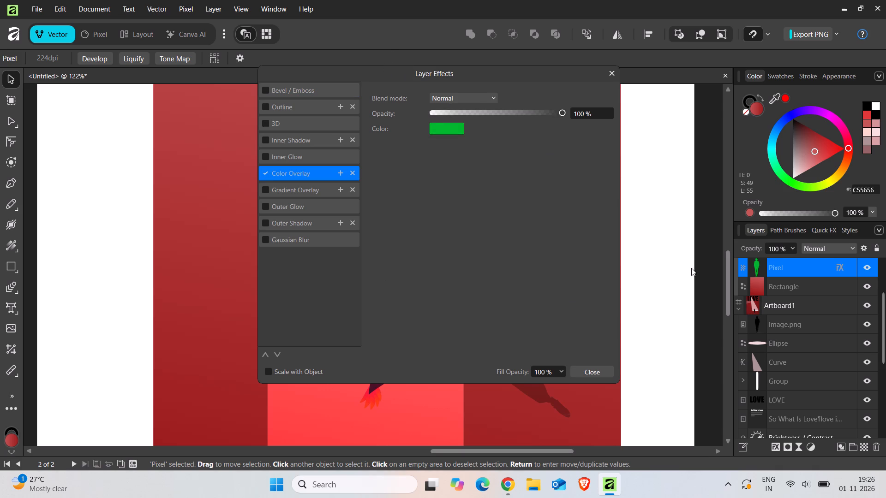
click(598, 372)
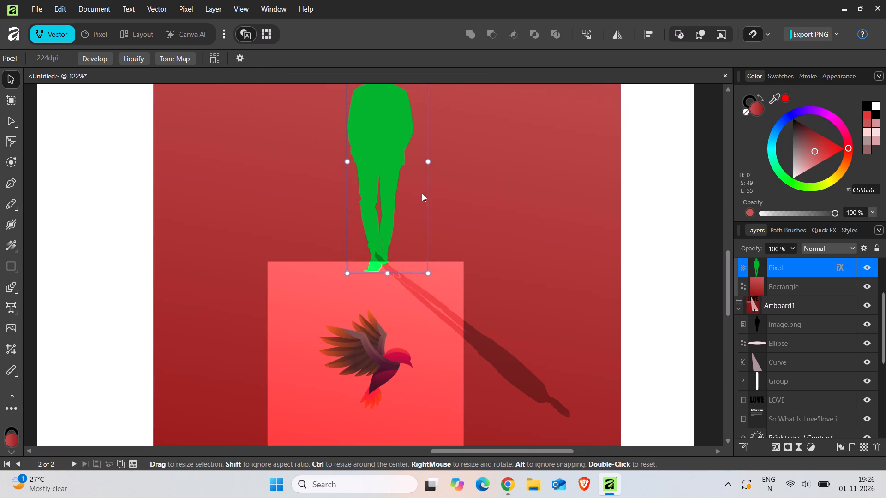
scroll(422, 209, up, 4)
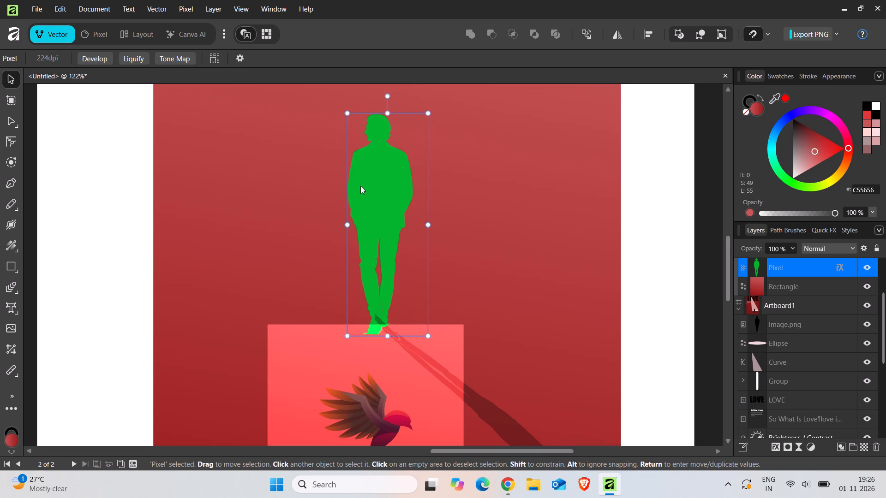
Switch back to Chrome and examine the first rows of SUPRNOVA event posters in the Poster Design project as design references.
key(alt+Tab)
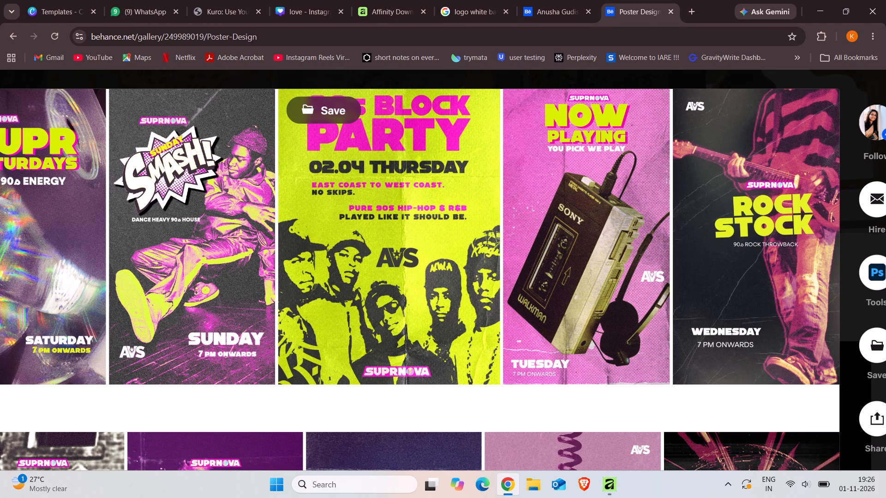
scroll(467, 317, right, 2)
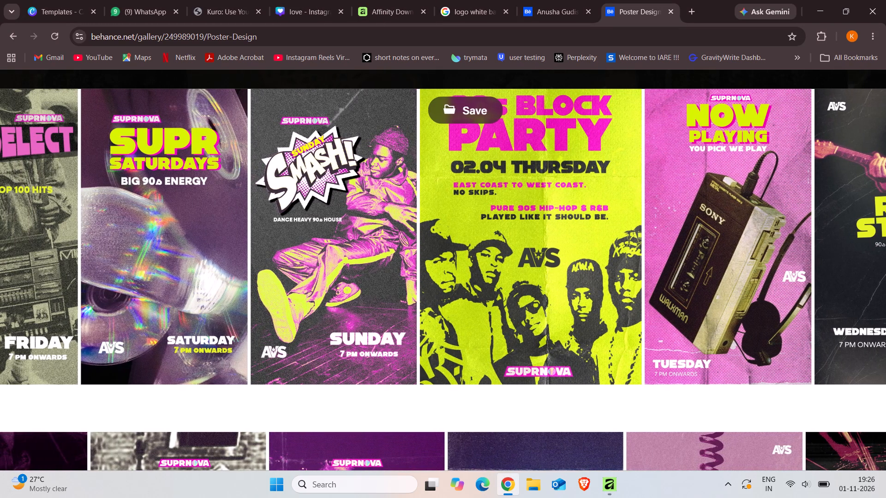
scroll(467, 317, right, 4)
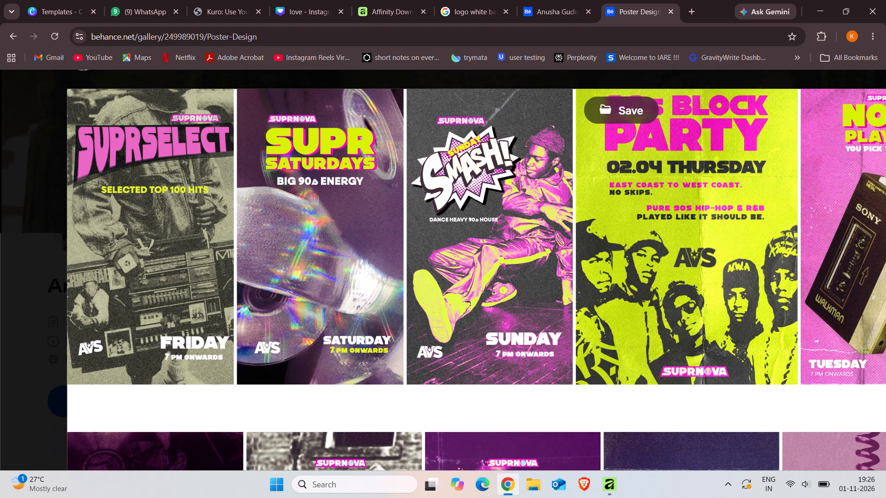
scroll(490, 271, down, 1)
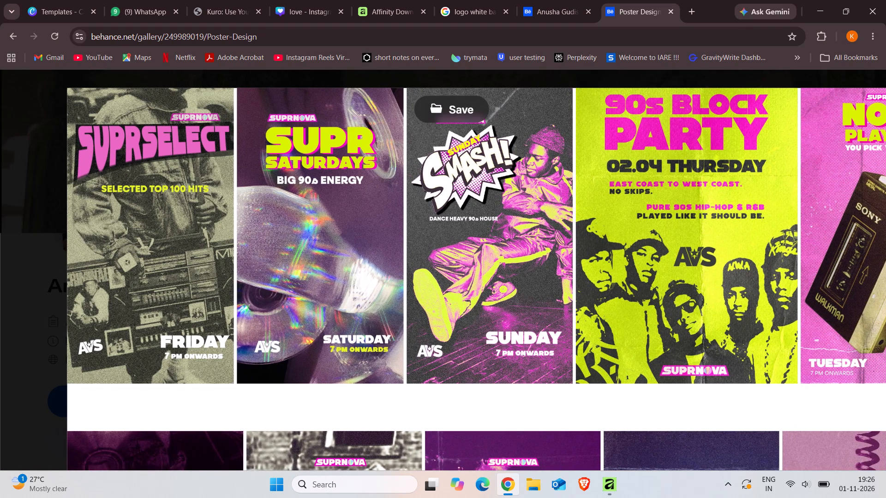
scroll(353, 187, down, 4)
scroll(299, 427, down, 4)
scroll(304, 422, left, 3)
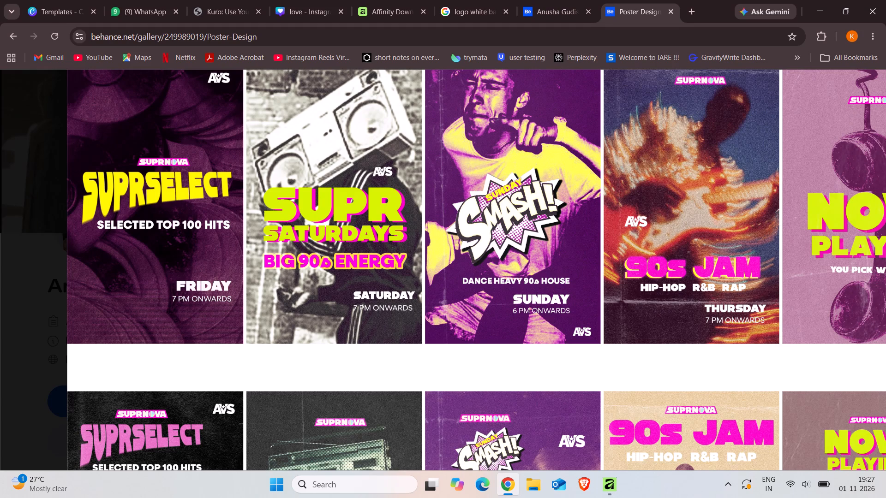
scroll(755, 273, left, 4)
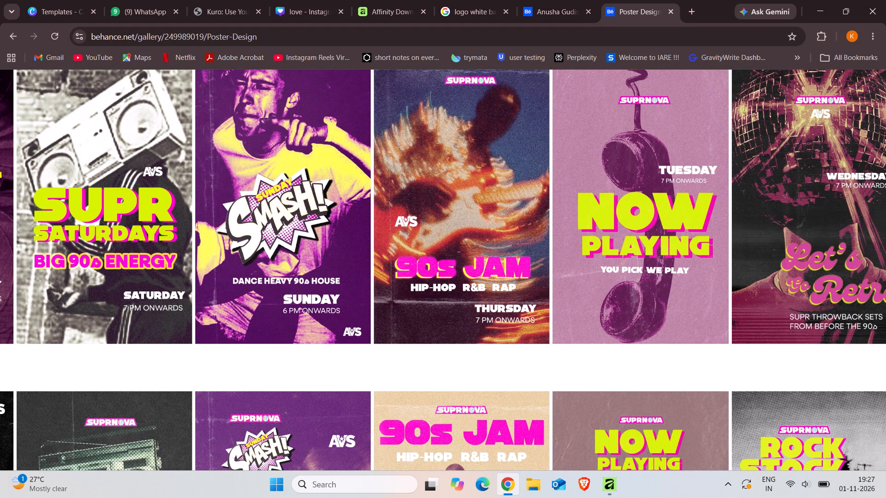
scroll(755, 273, left, 6)
scroll(763, 244, down, 2)
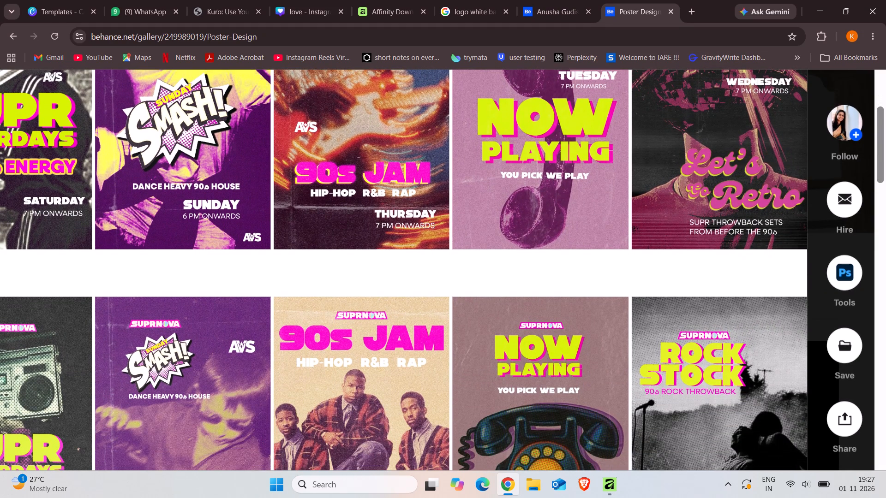
scroll(679, 190, up, 3)
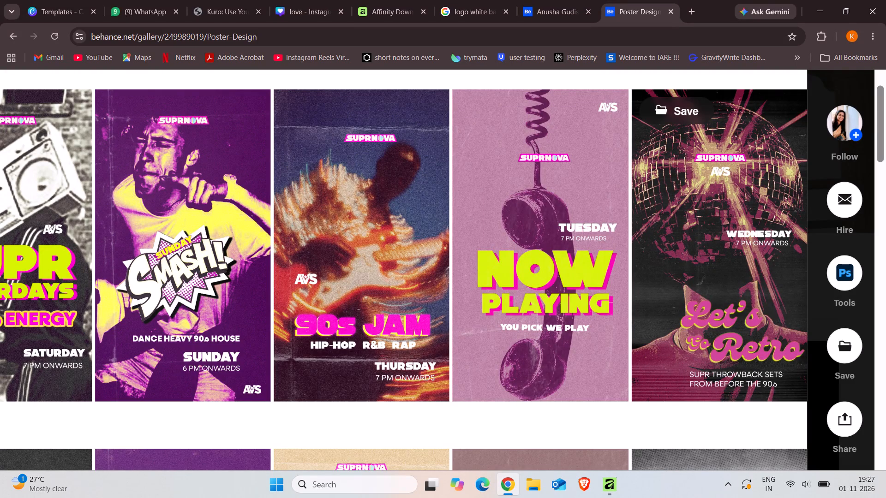
scroll(691, 188, right, 1)
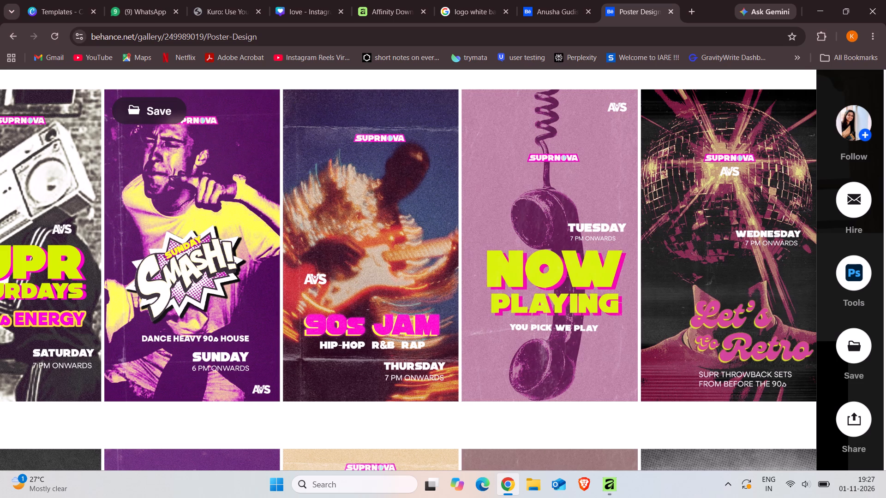
scroll(243, 263, right, 1)
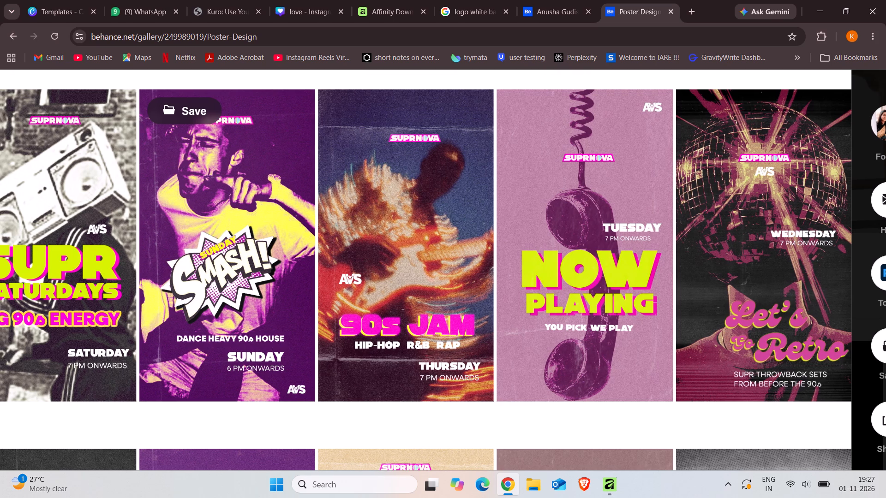
scroll(243, 263, right, 5)
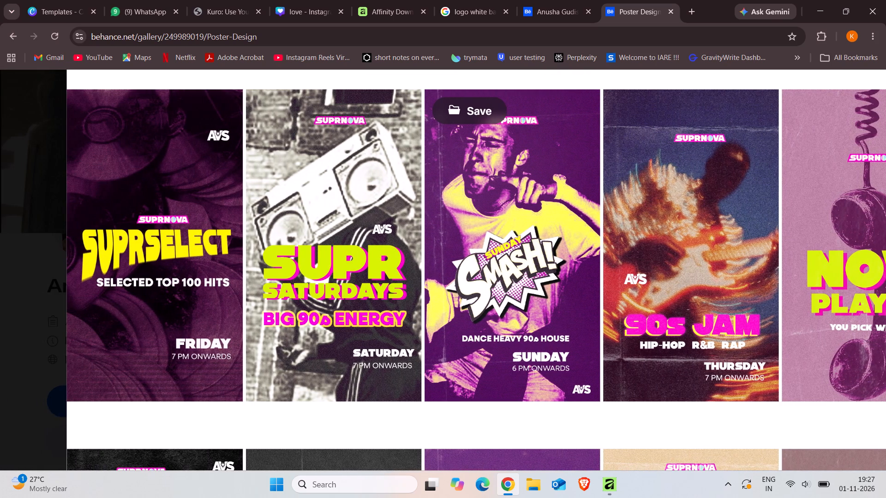
Switch to Affinity and add a live Add Noise filter to the green man on Artboard2 at 67% intensity, Gaussian and monochromatic.
scroll(243, 263, right, 1)
key(alt+Tab)
drag(885, 497, 876, 446)
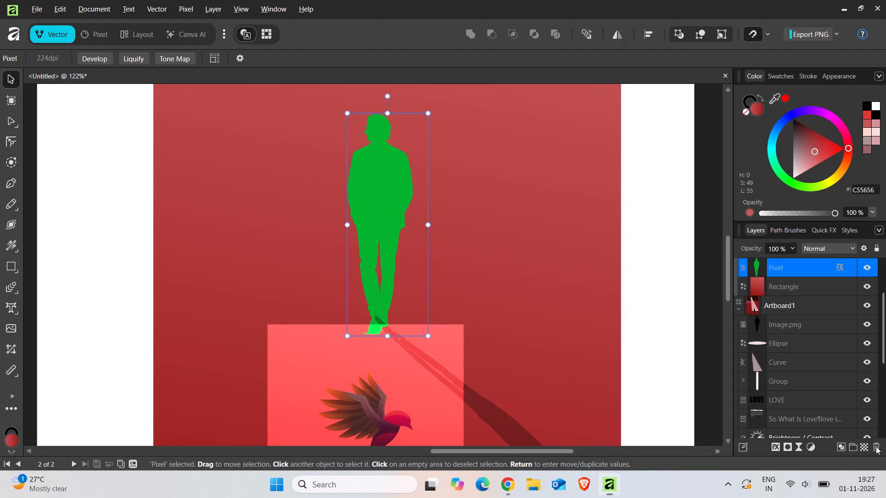
drag(876, 446, 810, 439)
click(799, 446)
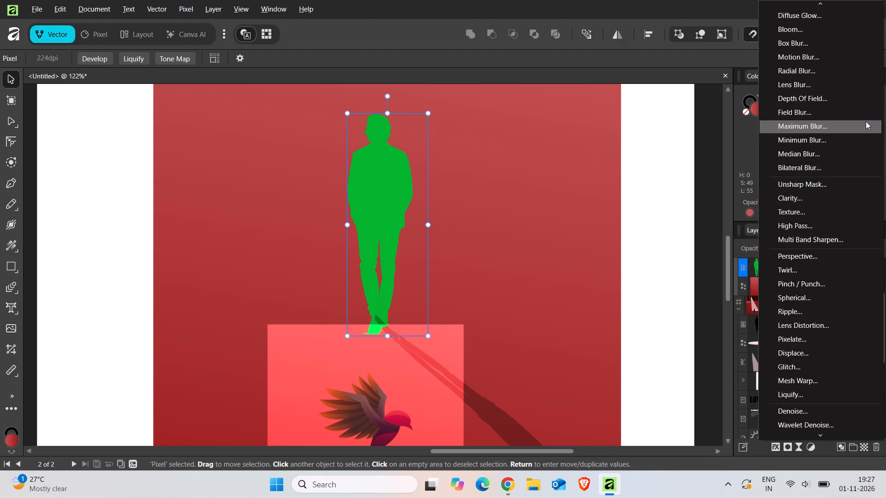
scroll(866, 121, up, 1)
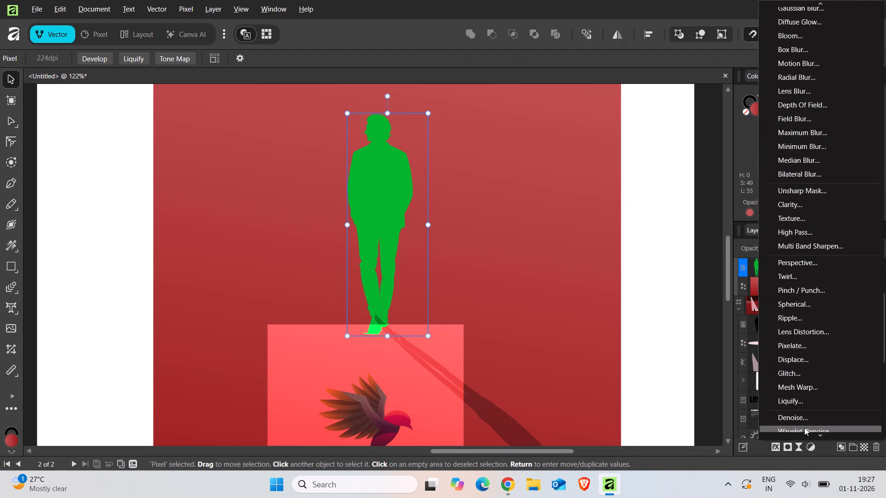
scroll(807, 365, down, 3)
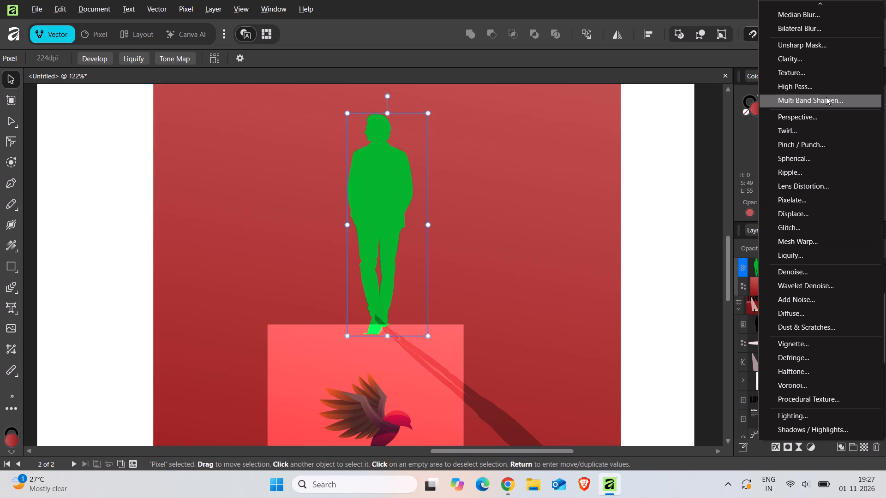
scroll(810, 82, up, 4)
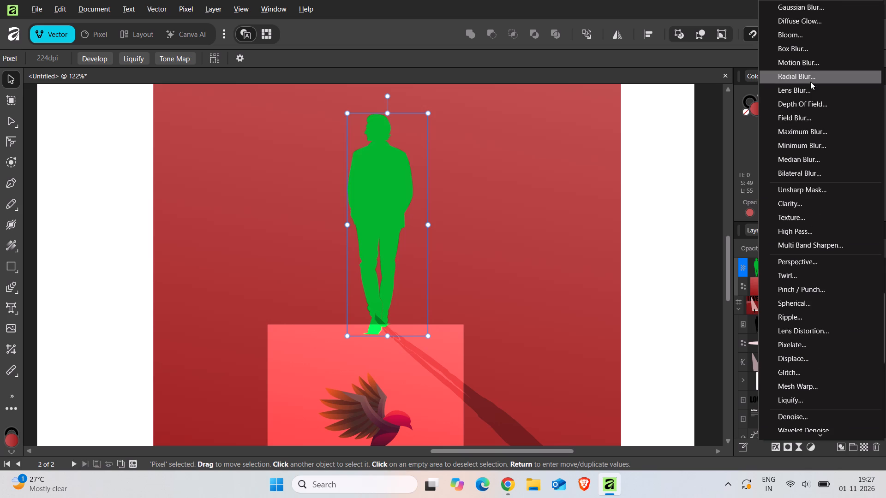
click(799, 449)
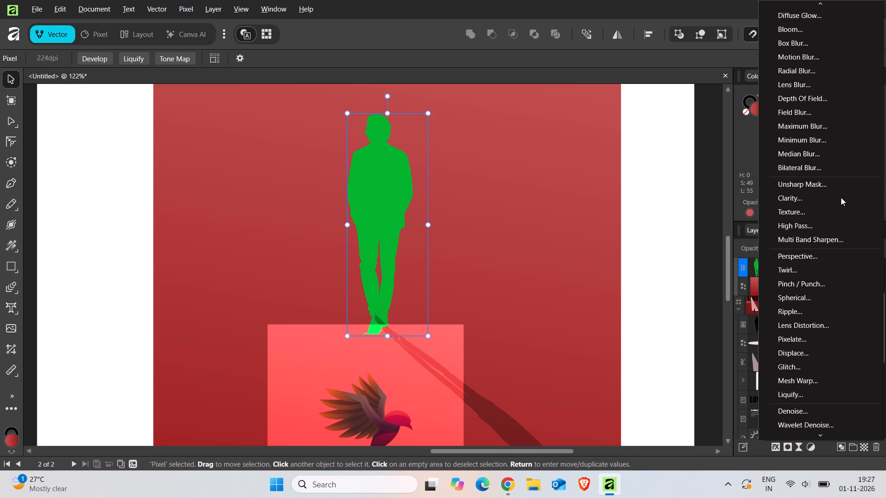
scroll(844, 182, up, 1)
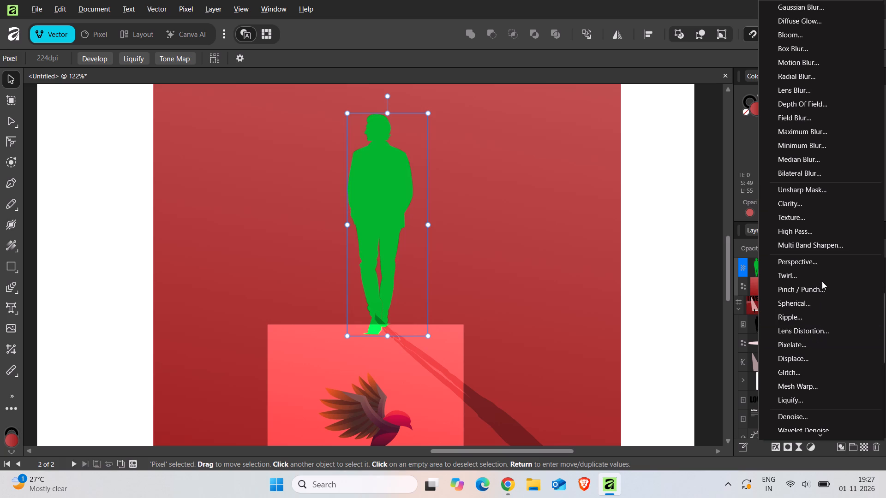
scroll(818, 390, down, 2)
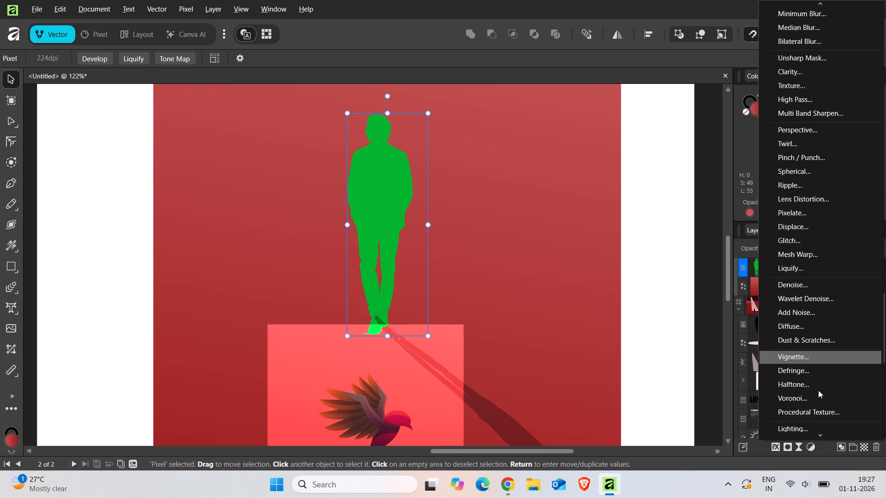
click(808, 301)
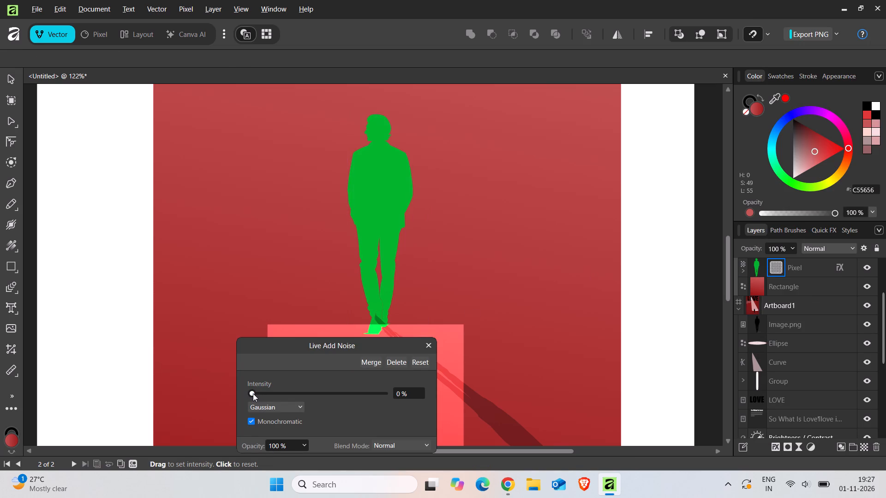
drag(253, 393, 341, 404)
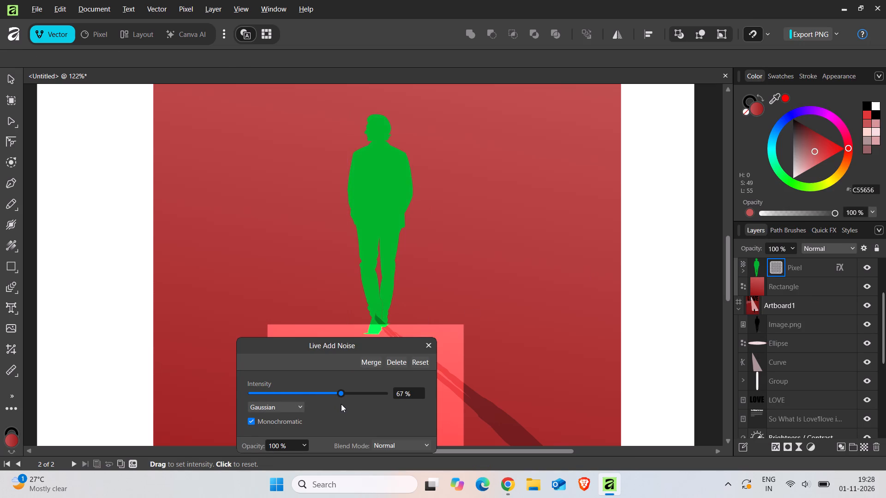
ctrl+scroll(383, 233, up, 3)
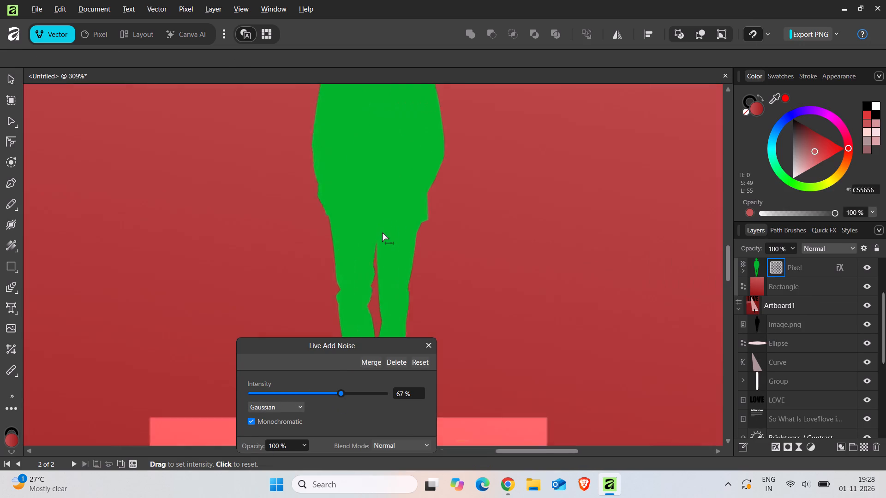
ctrl+scroll(383, 233, up, 7)
ctrl+scroll(383, 233, down, 8)
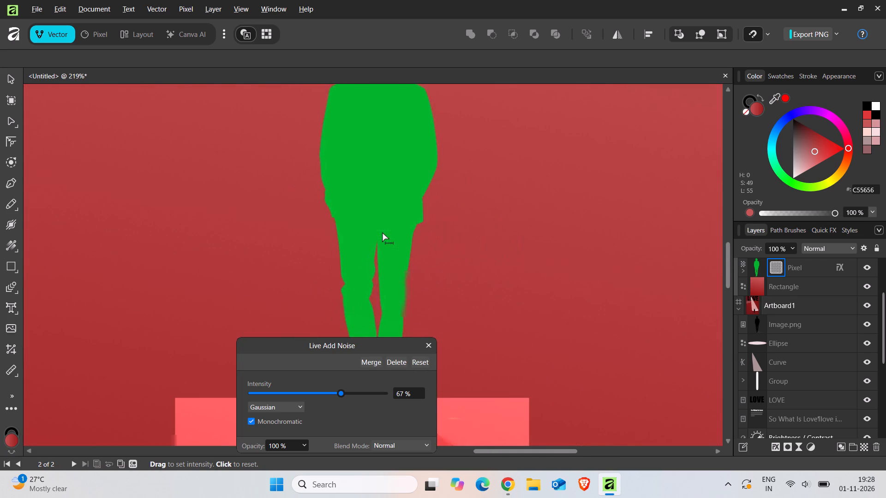
ctrl+scroll(383, 233, down, 6)
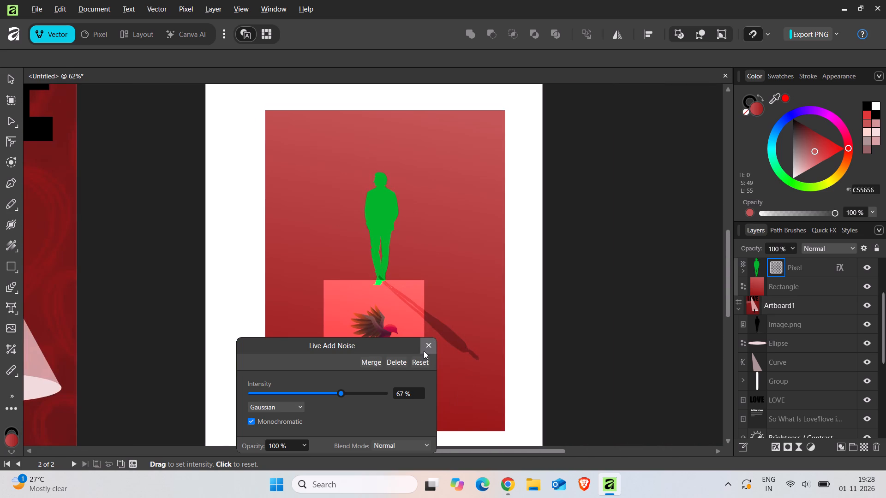
click(424, 351)
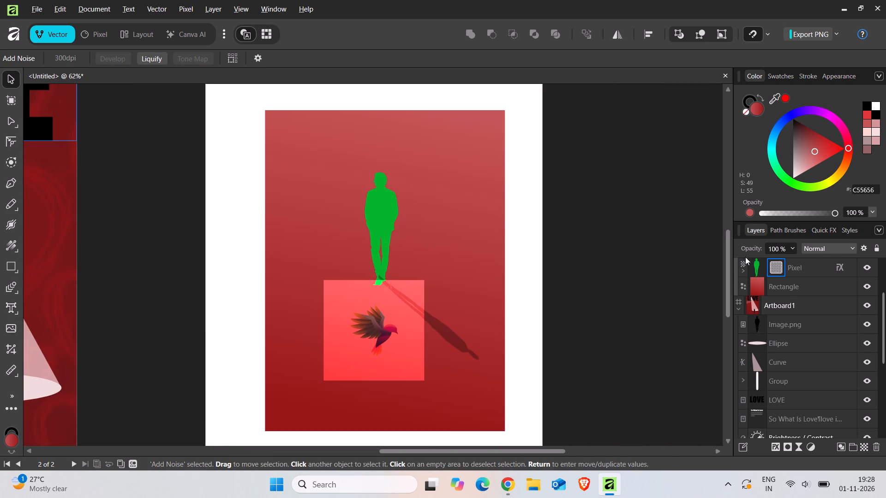
Add a live Add Noise filter to the whole of Artboard2 at 44% intensity, Gaussian and monochromatic.
scroll(765, 290, up, 4)
click(768, 266)
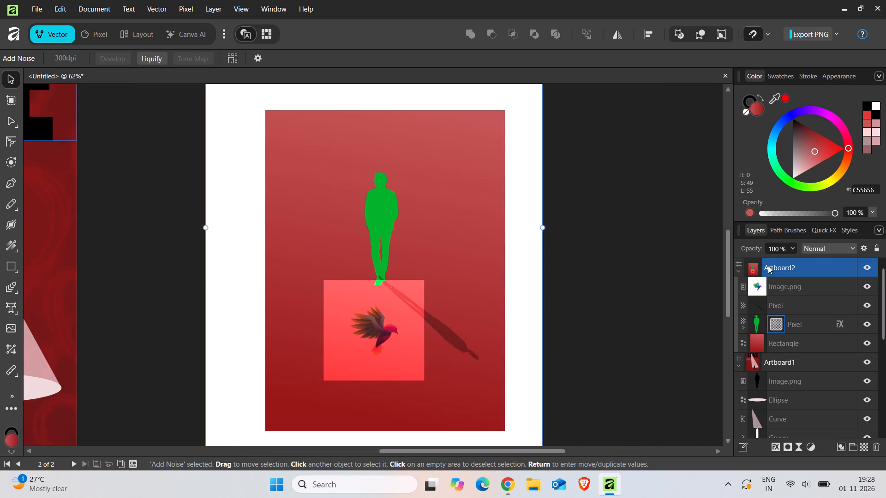
click(795, 449)
scroll(812, 371, down, 1)
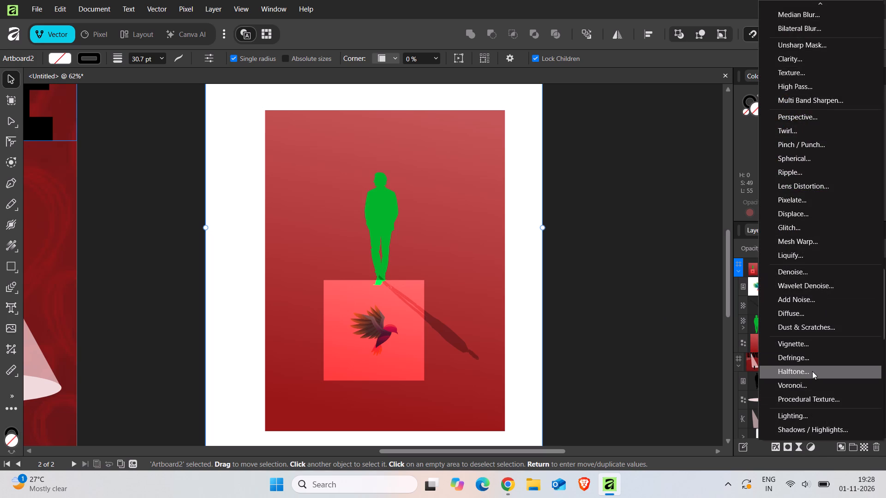
scroll(812, 371, down, 7)
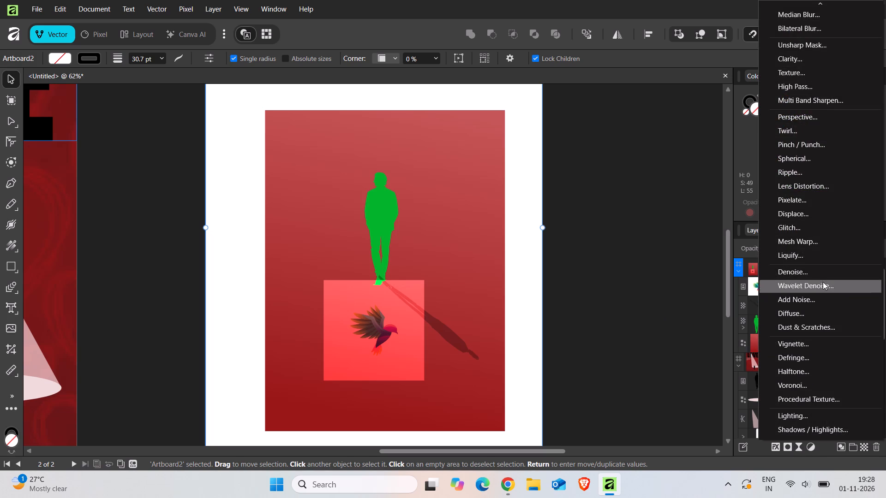
click(812, 300)
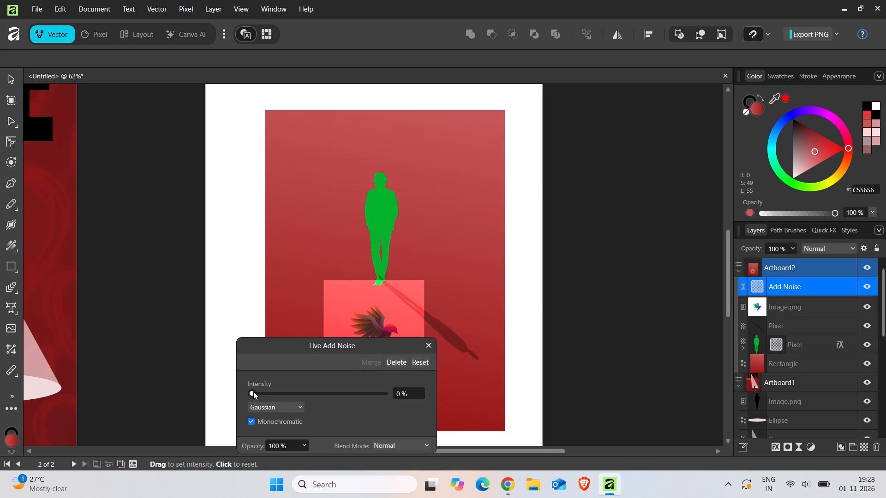
drag(253, 391, 308, 391)
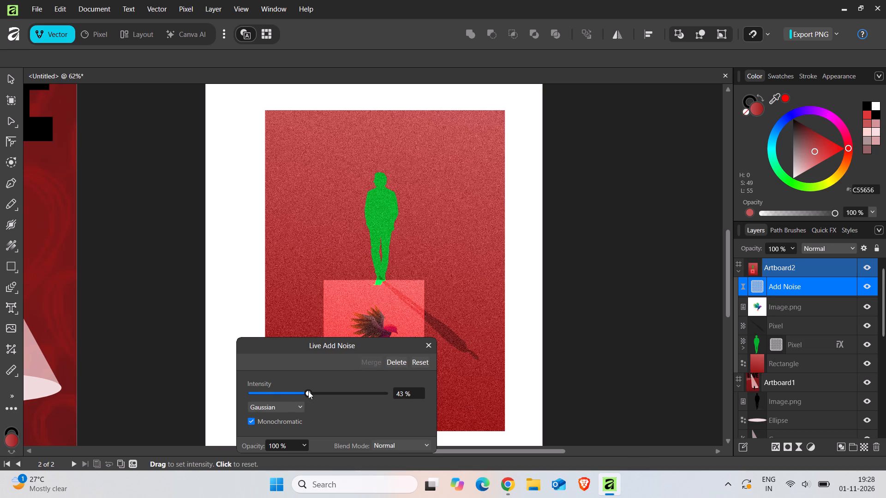
drag(308, 391, 310, 391)
drag(380, 343, 454, 359)
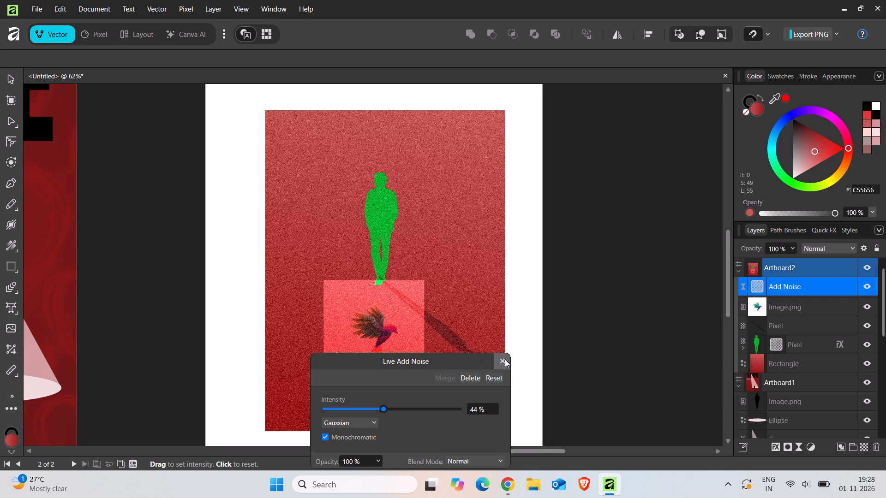
click(505, 359)
click(505, 359)
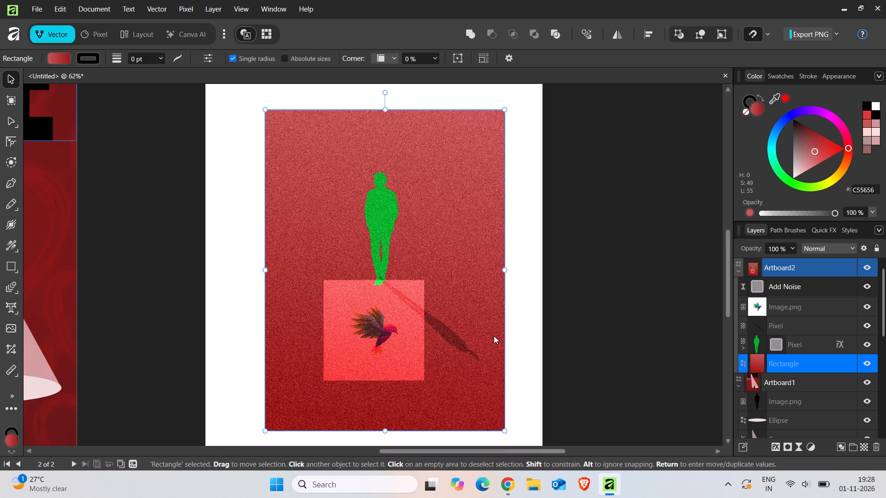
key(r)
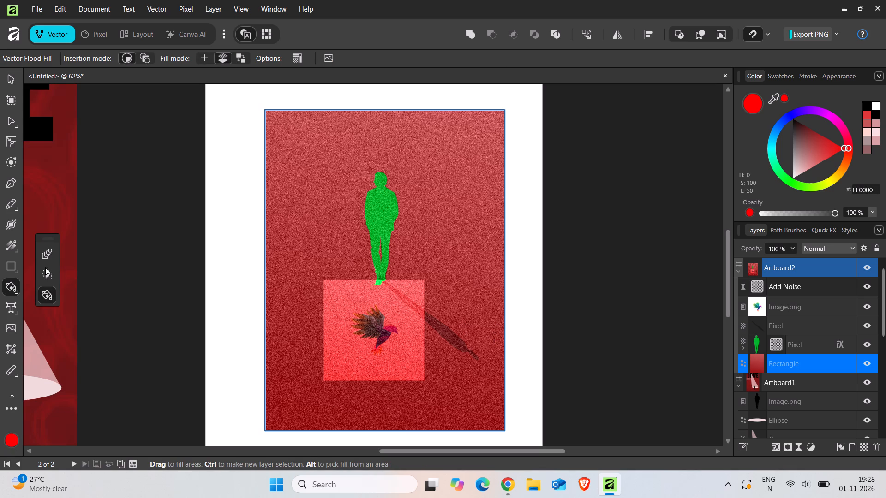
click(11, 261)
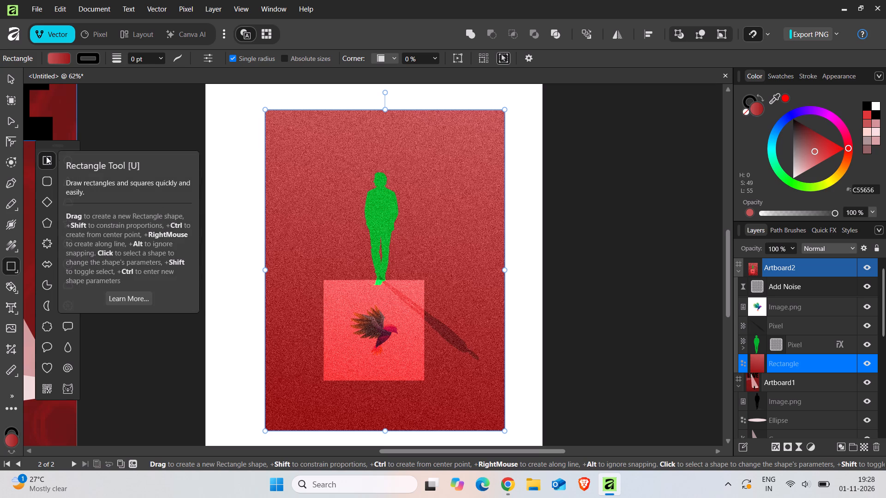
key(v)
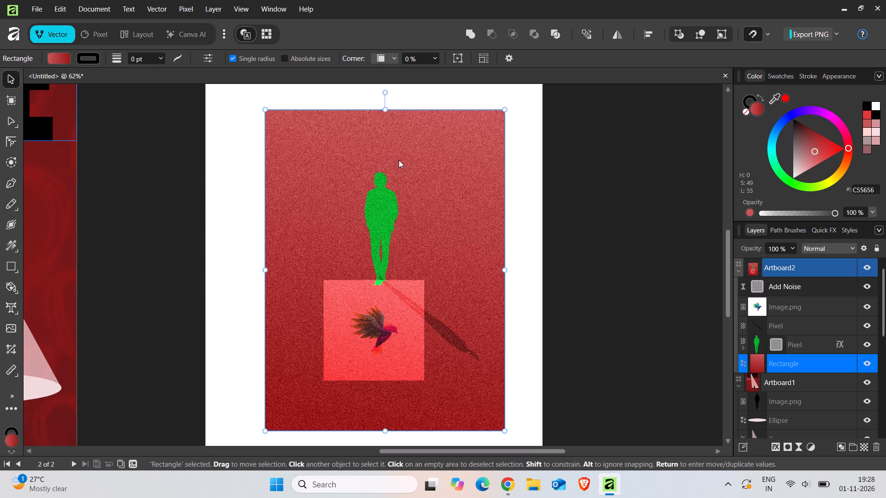
Duplicate the red background rectangle on Artboard2 and align the copy exactly over the original.
click(421, 160)
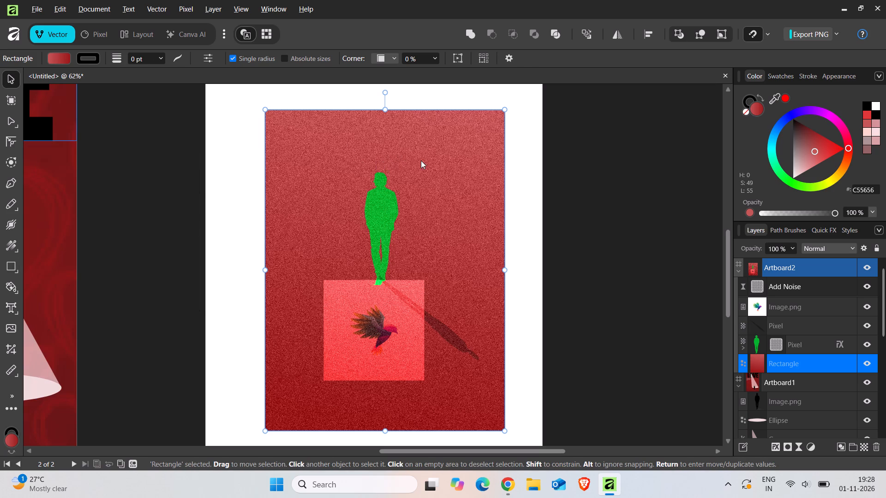
key(alt+c)
key(alt+v)
click(421, 160)
key(ctrl+c)
key(ctrl+v)
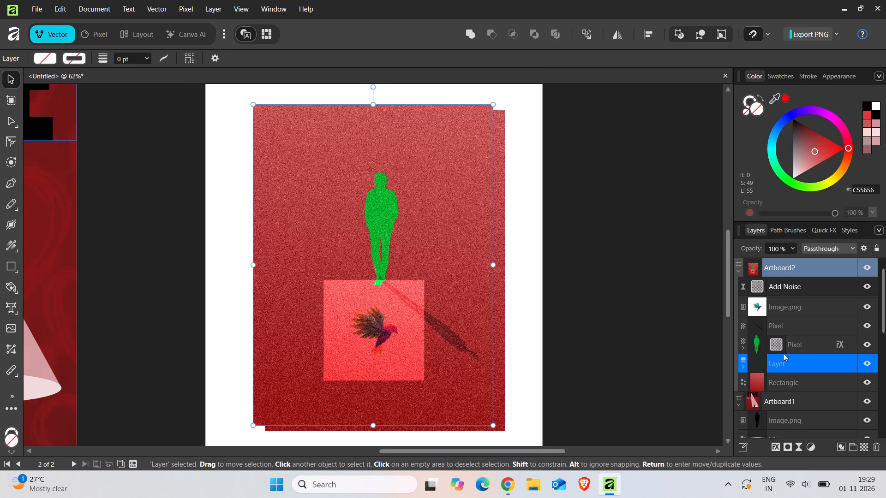
drag(432, 221, 443, 229)
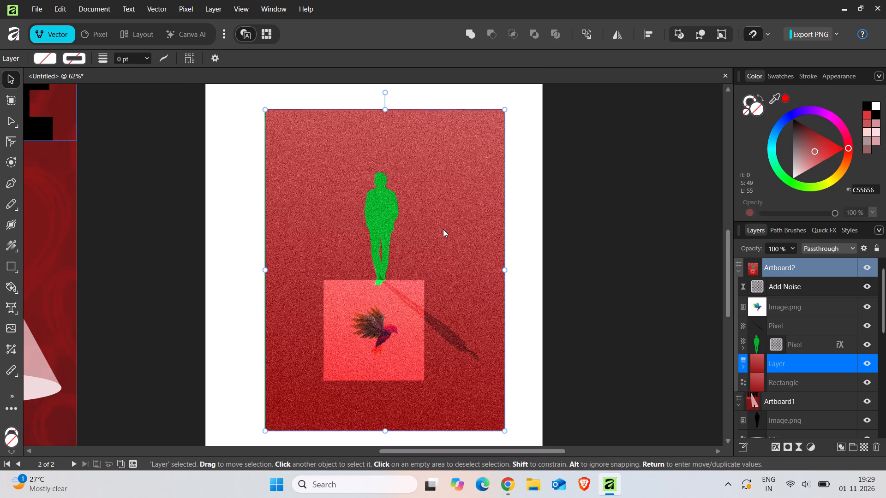
drag(443, 229, 446, 229)
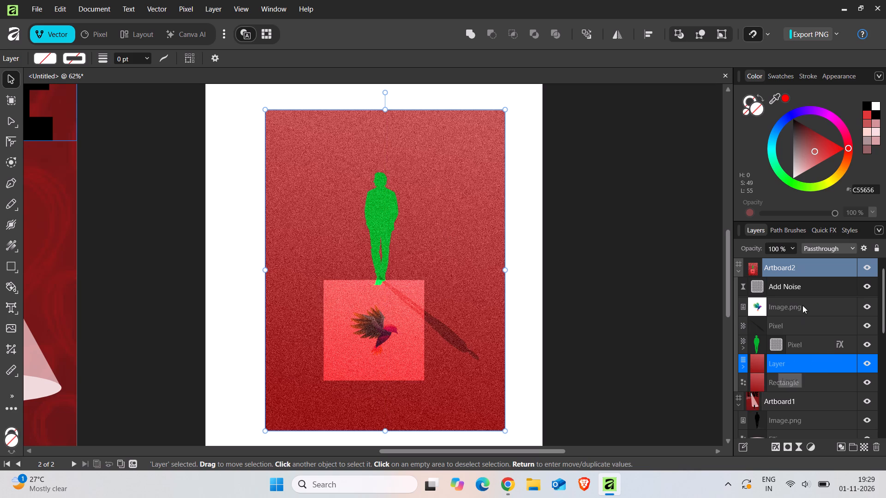
Hide the Add Noise filter layer that covers Artboard2.
click(863, 288)
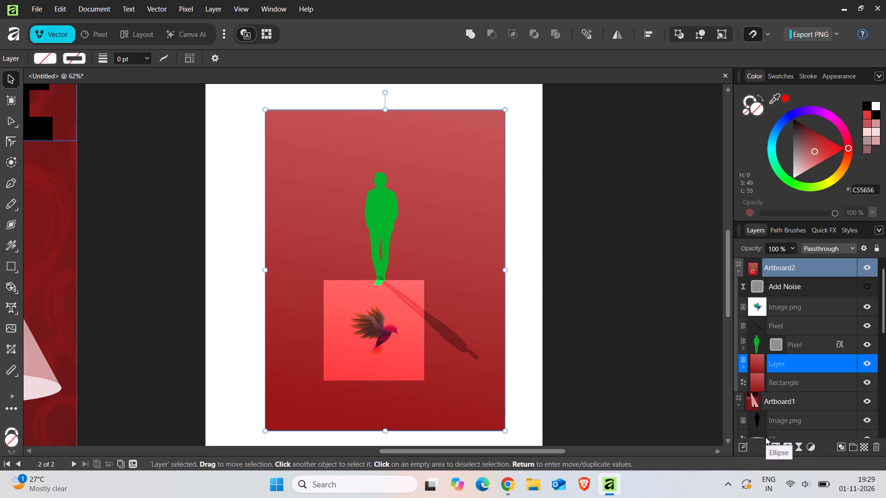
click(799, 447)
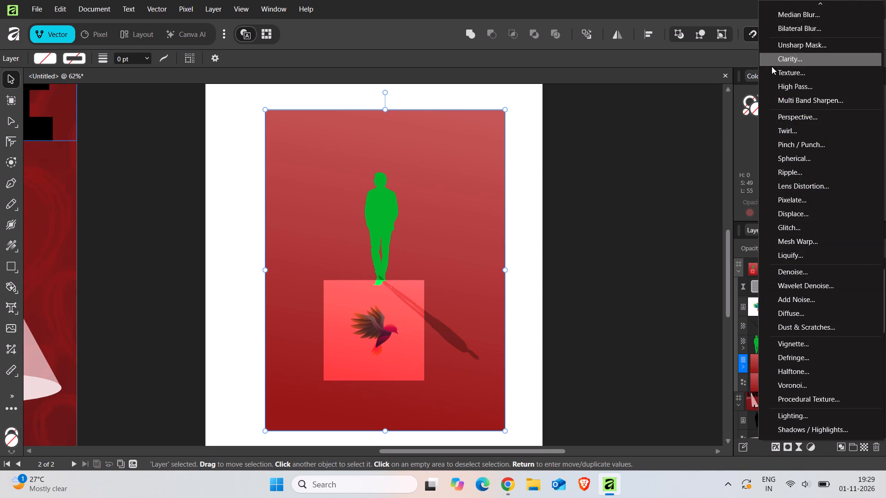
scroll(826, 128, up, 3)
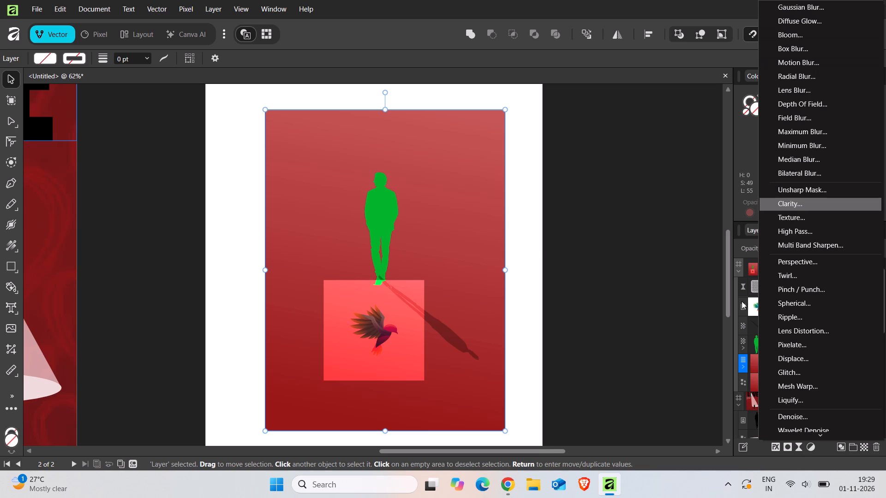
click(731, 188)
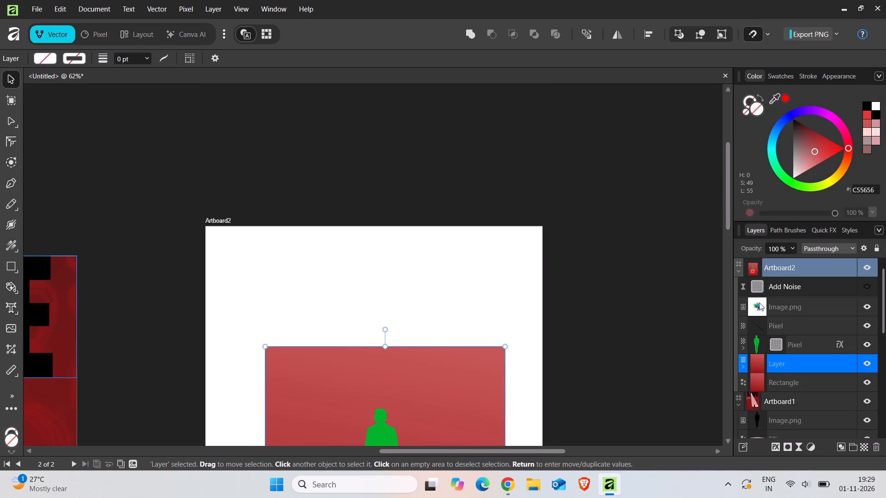
Add a Gradient Map adjustment to the layer holding the duplicated red background on Artboard2.
scroll(767, 303, down, 2)
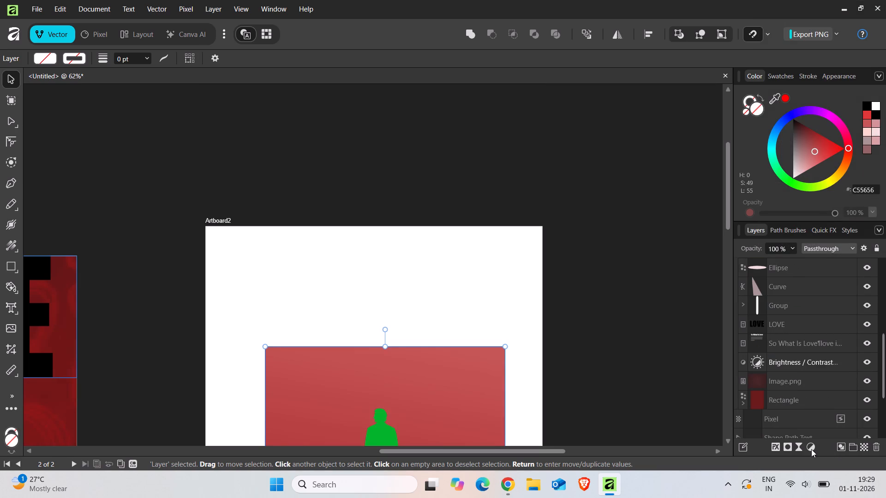
click(811, 449)
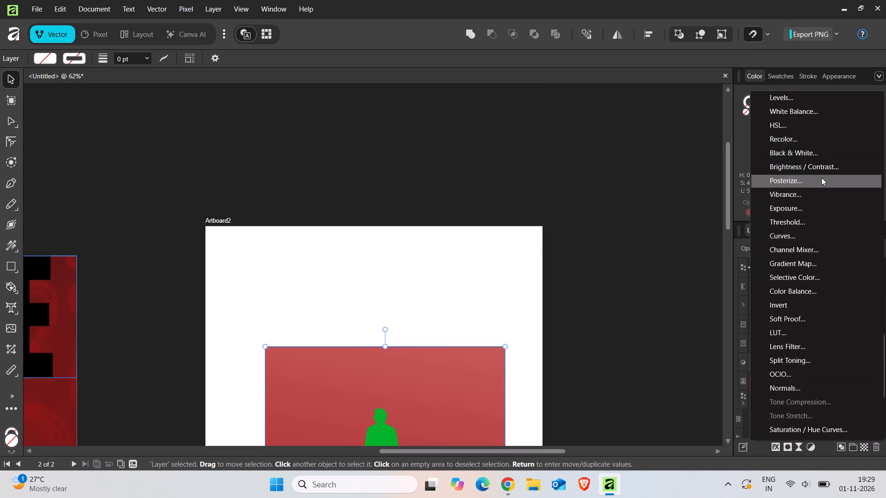
click(811, 266)
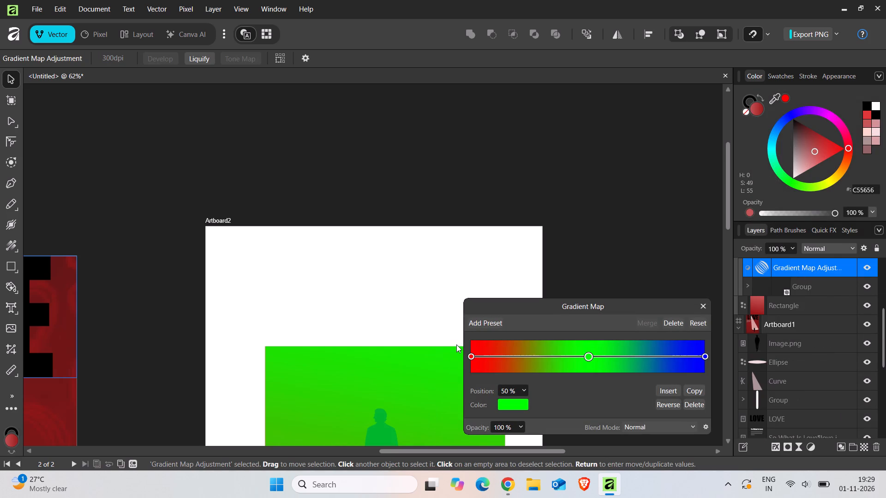
Change the colour of the gradient map's 0% stop to blue, RGB 0, 52, 233.
scroll(445, 325, down, 2)
scroll(462, 270, down, 2)
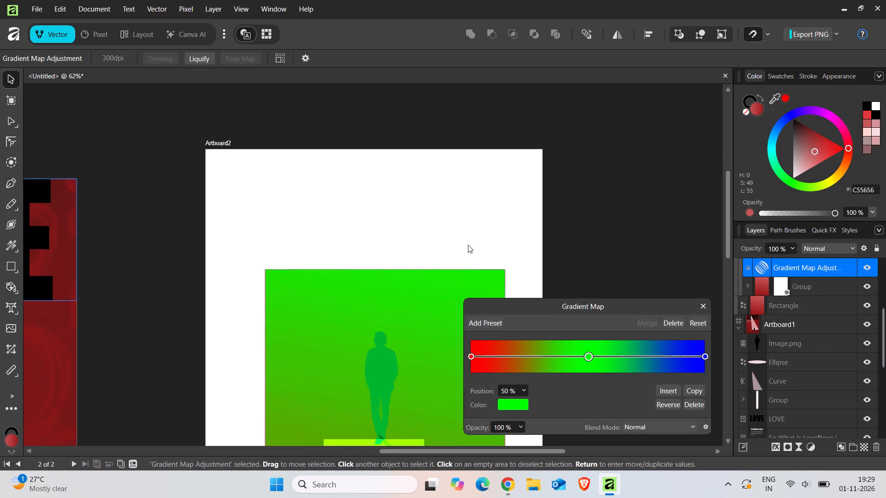
scroll(468, 245, down, 9)
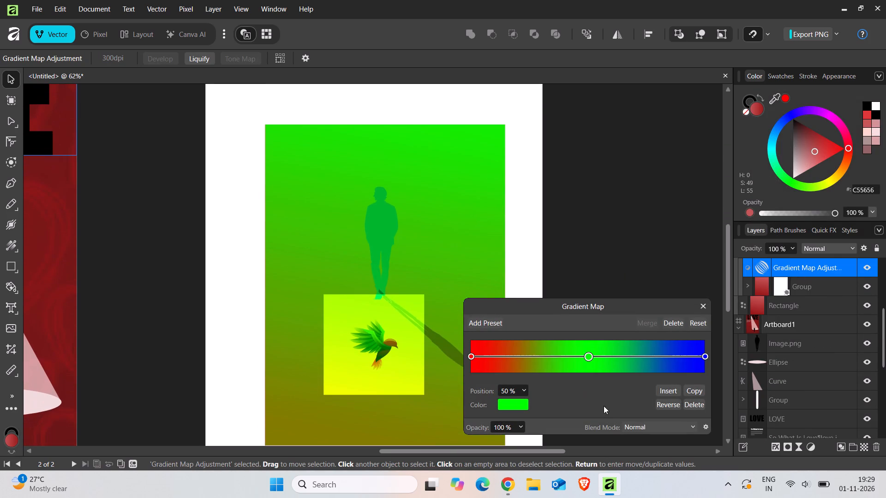
click(470, 355)
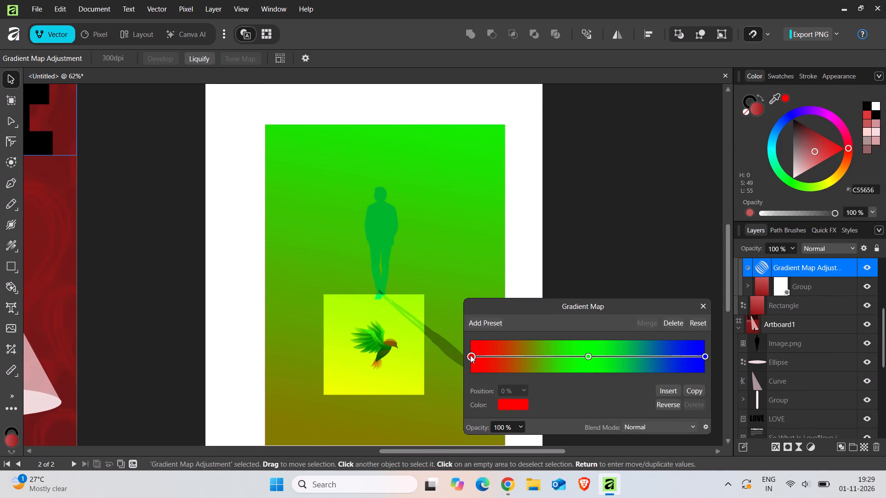
click(522, 403)
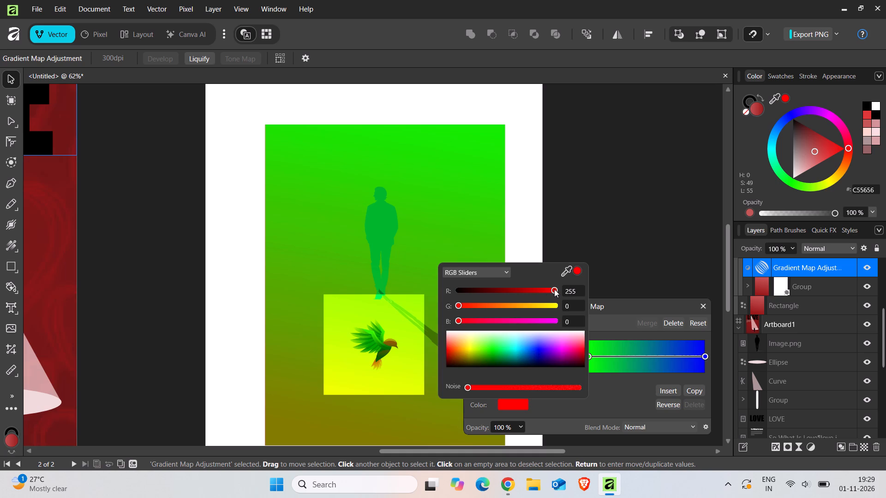
drag(554, 289, 557, 288)
drag(557, 288, 506, 293)
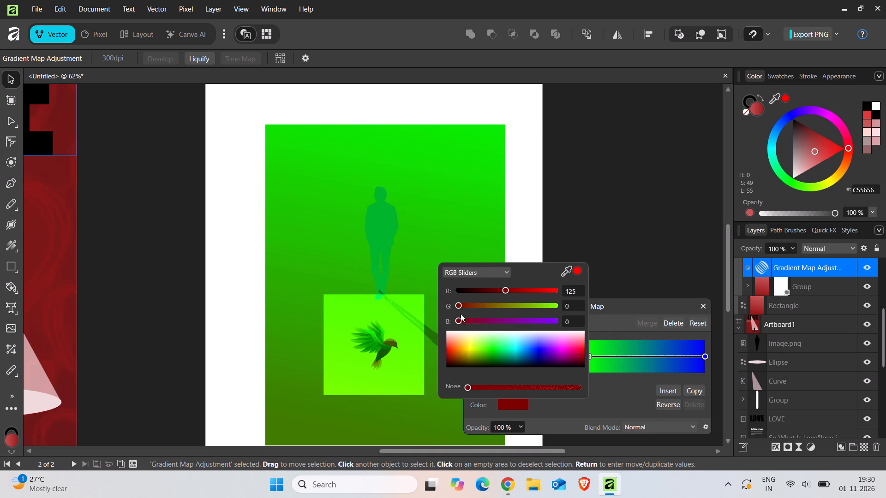
click(501, 320)
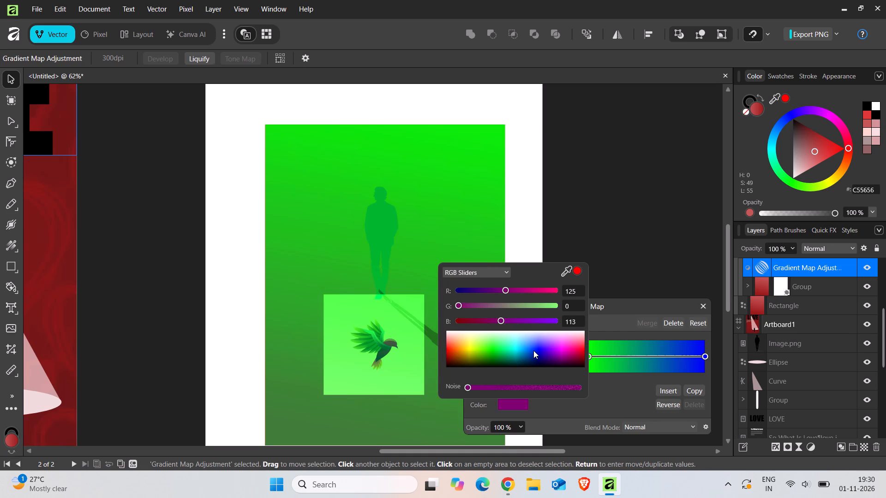
click(533, 350)
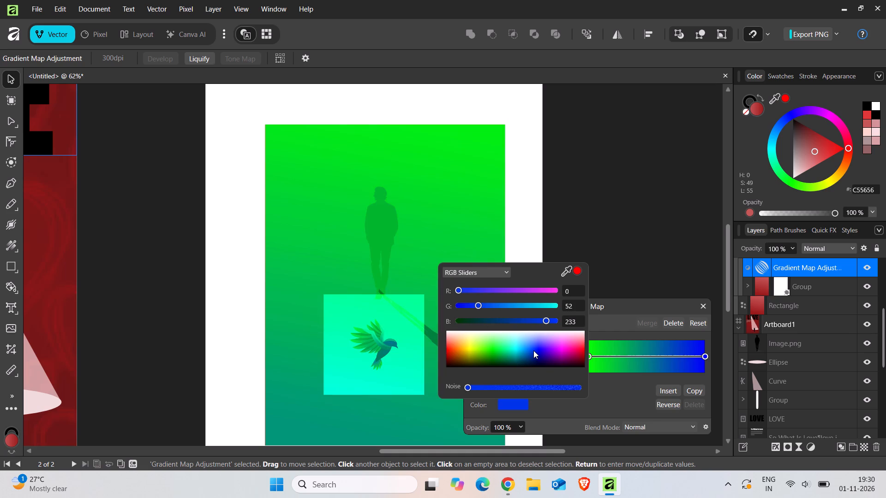
click(635, 306)
Change the gradient map's 100% stop to yellow, RGB 244, 252, 0, and close the adjustment settings.
scroll(640, 286, down, 2)
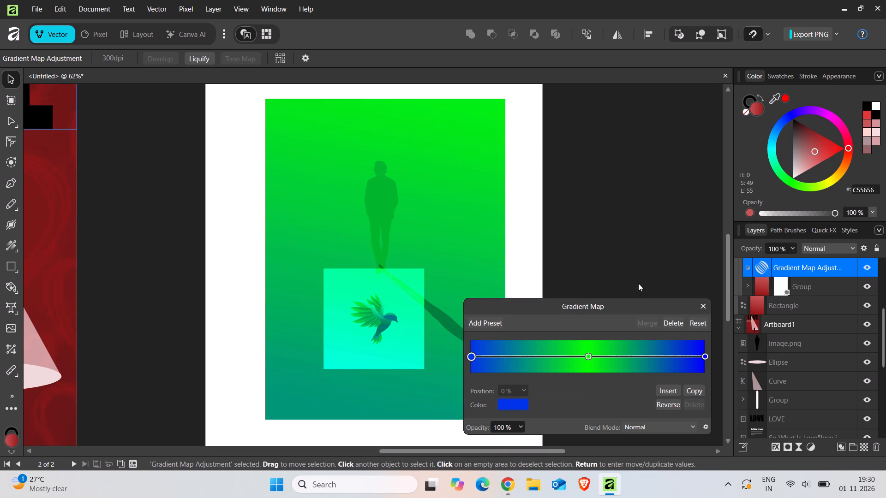
scroll(638, 283, down, 1)
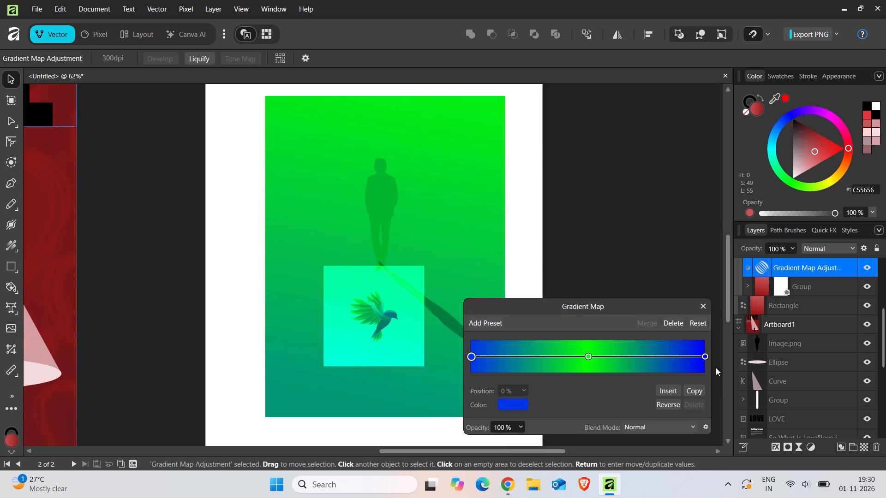
click(705, 357)
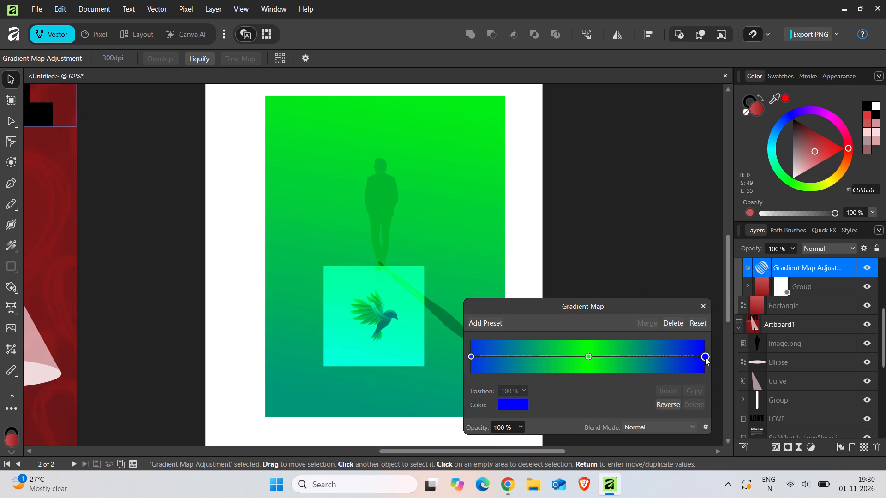
click(507, 405)
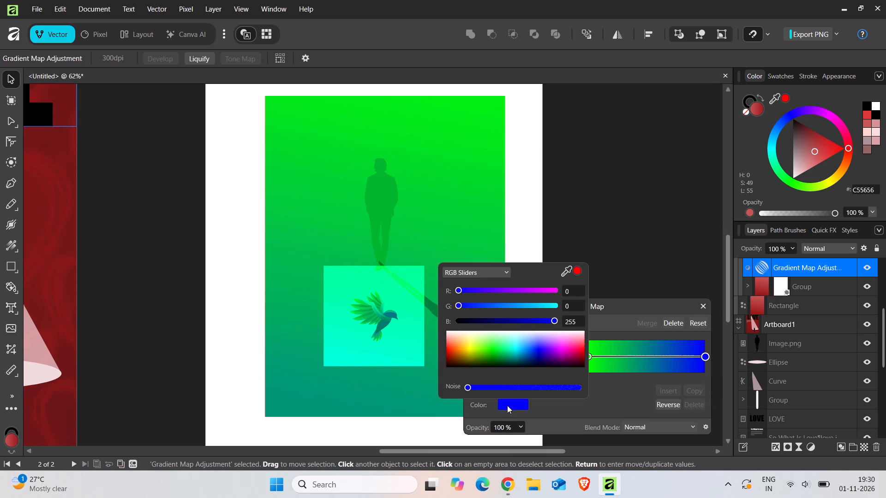
click(470, 349)
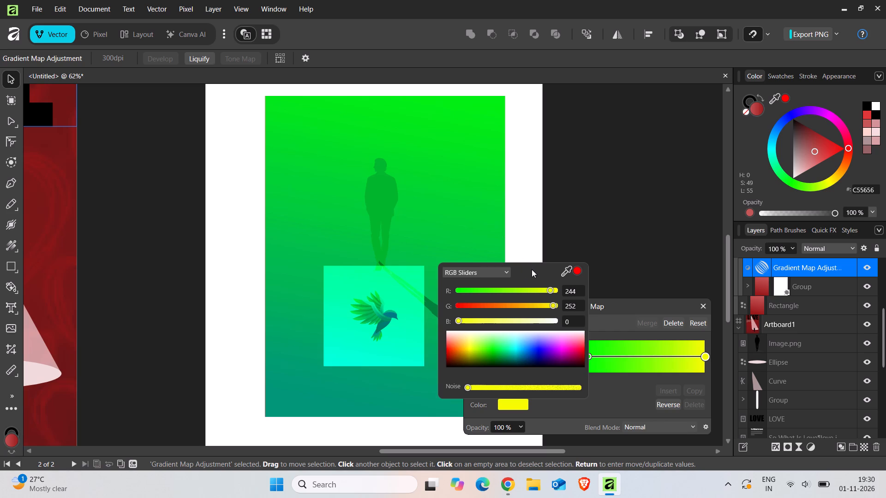
drag(532, 270, 617, 190)
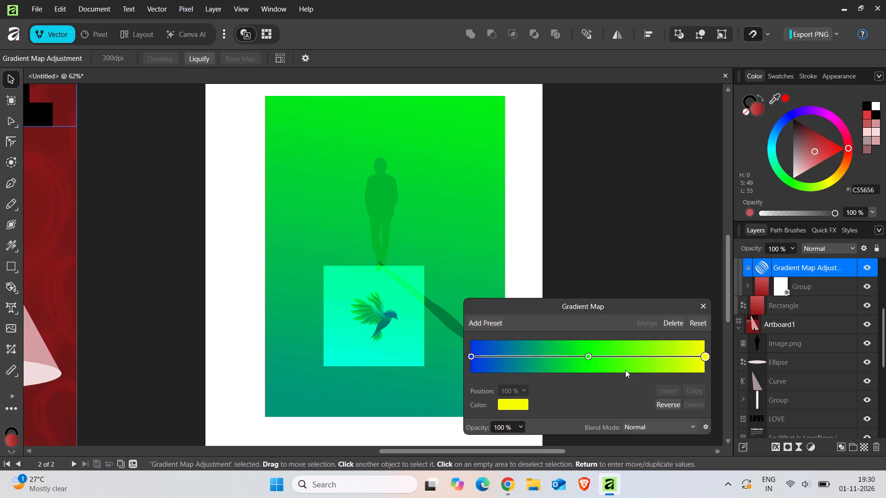
click(701, 305)
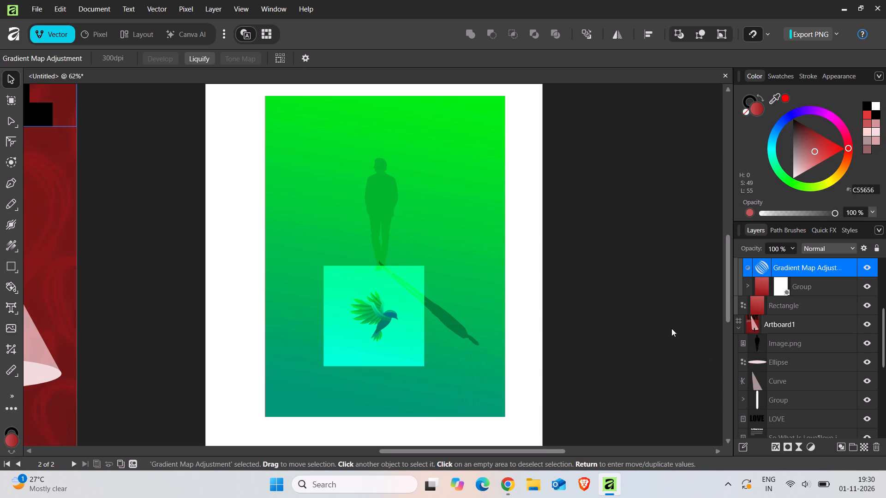
Set the blend mode of the bird image on Artboard2 to Multiply so its white backdrop drops out.
scroll(698, 331, up, 1)
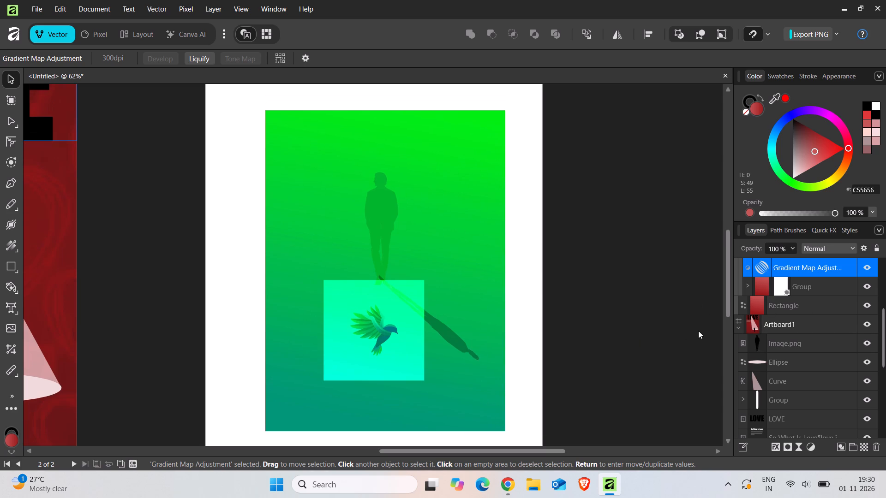
scroll(698, 331, up, 1)
scroll(711, 281, down, 1)
ctrl+scroll(711, 281, down, 5)
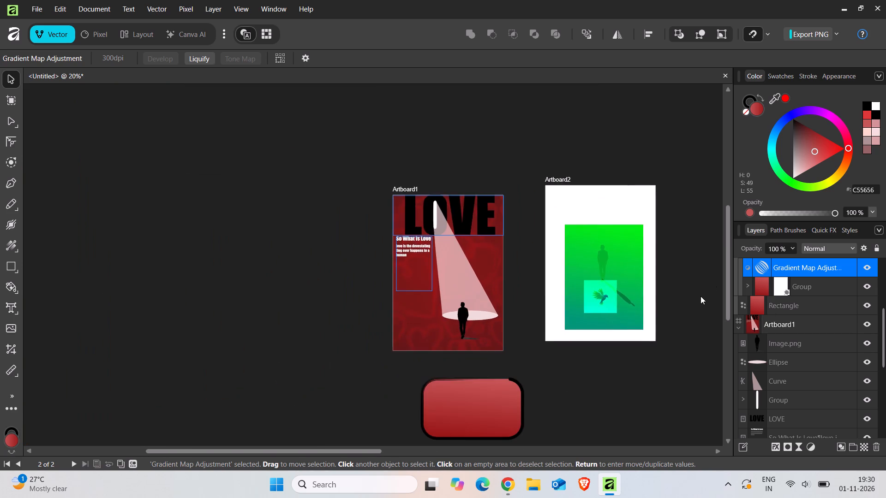
ctrl+scroll(700, 297, up, 5)
scroll(701, 294, right, 4)
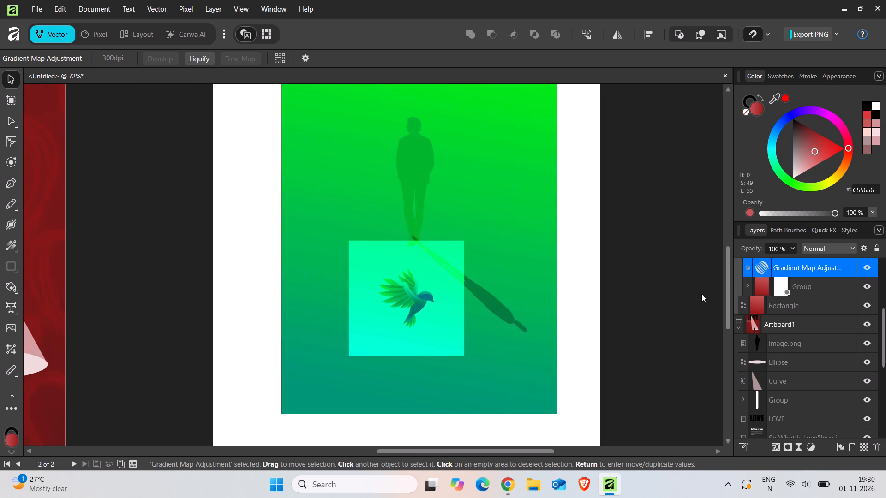
scroll(701, 294, up, 3)
scroll(701, 294, left, 2)
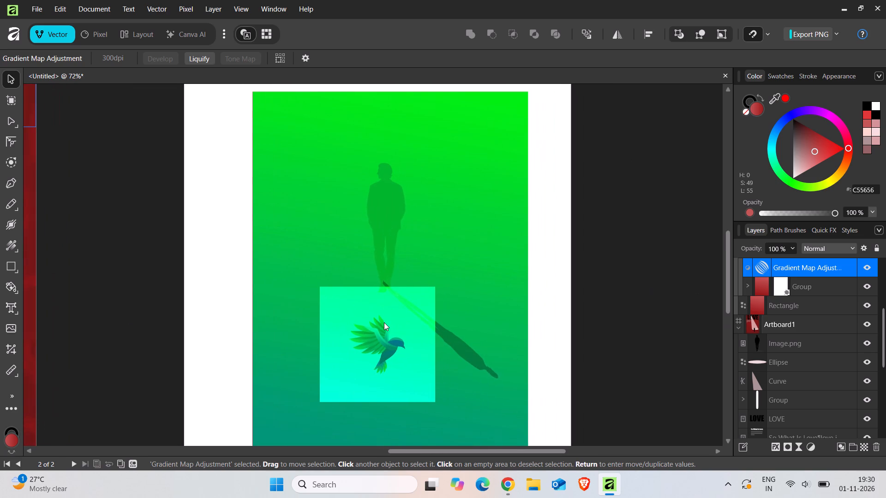
scroll(793, 331, down, 2)
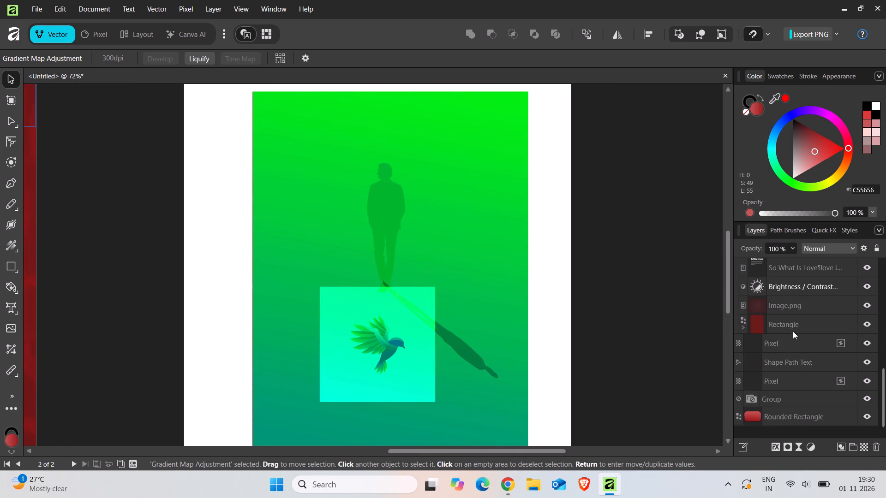
scroll(792, 333, up, 7)
click(754, 306)
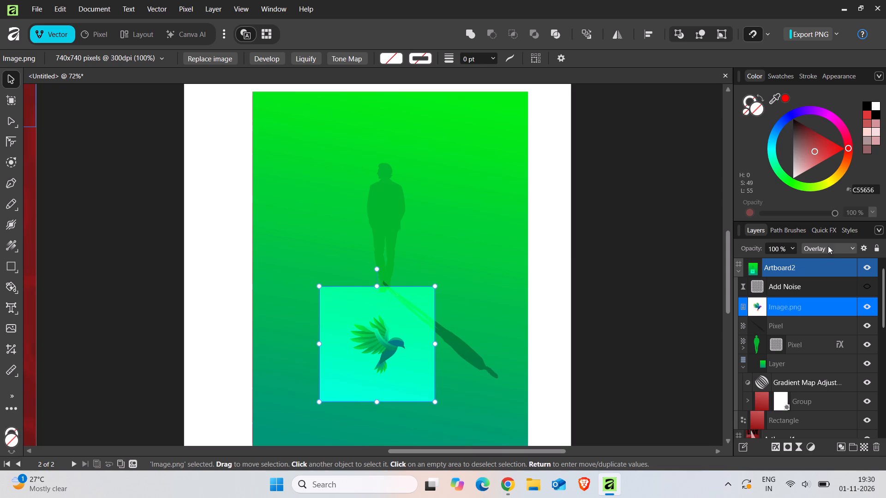
click(853, 249)
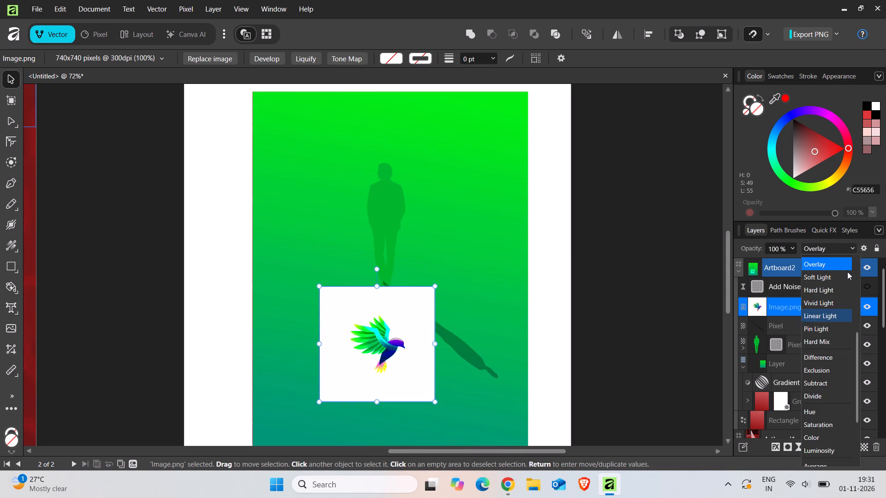
scroll(845, 265, up, 2)
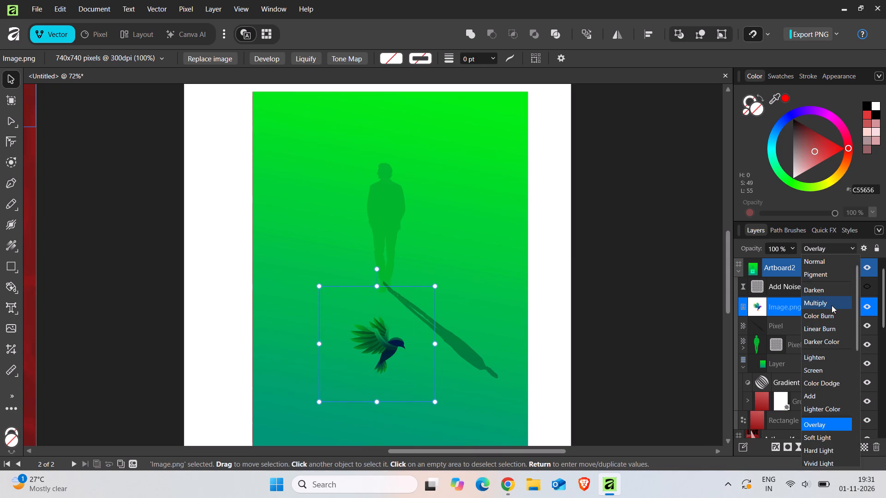
click(832, 305)
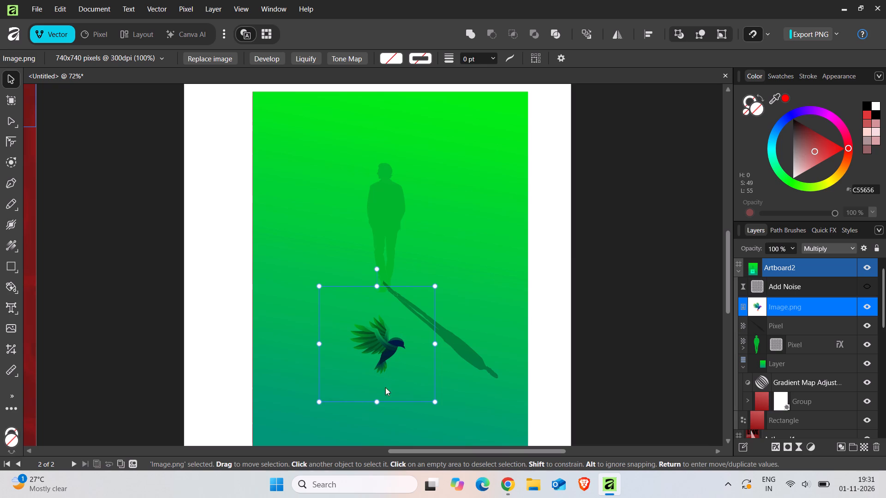
Move the bird image into the upper-left corner of the green gradient background on Artboard2 and deselect it.
drag(380, 350, 374, 340)
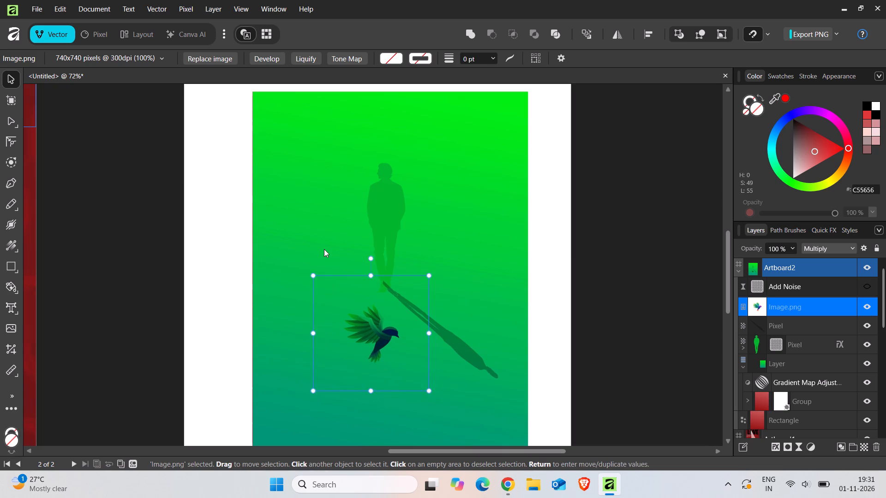
drag(387, 324, 317, 160)
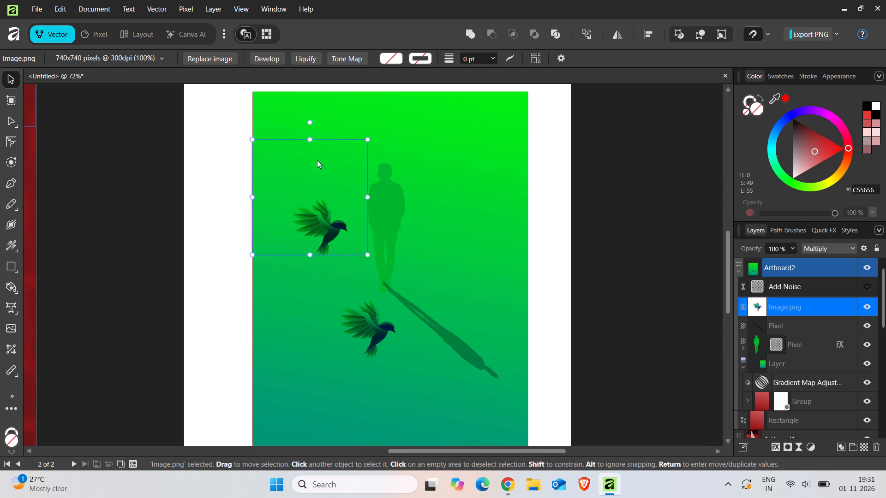
drag(317, 160, 305, 116)
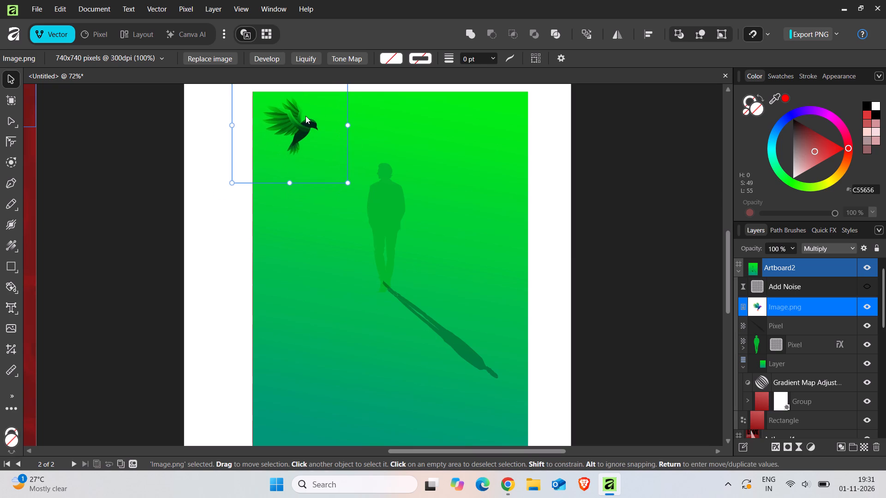
drag(305, 116, 303, 116)
ctrl+scroll(440, 215, down, 5)
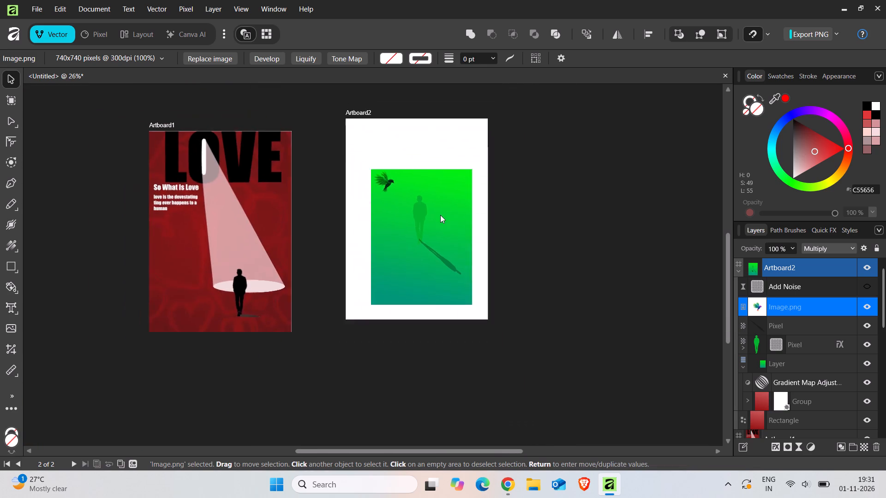
click(483, 236)
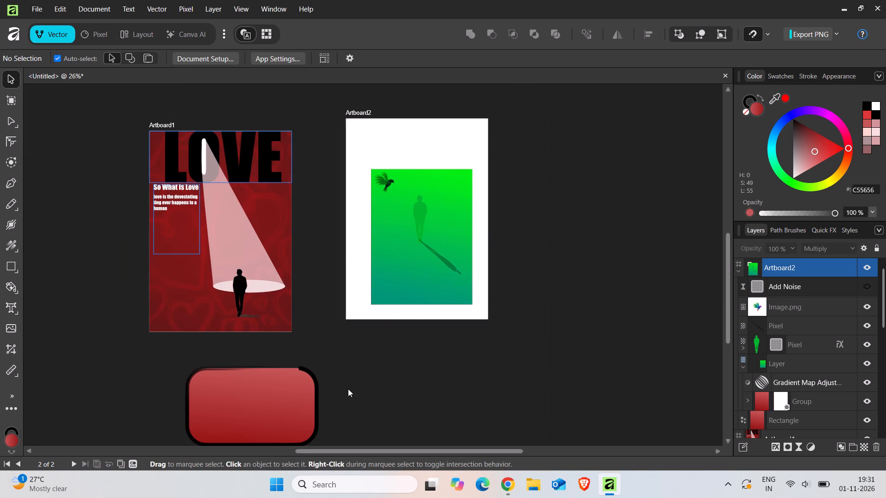
Reopen the gradient map adjustment on Artboard2 and check the colours of its start, middle and end stops.
scroll(348, 389, right, 4)
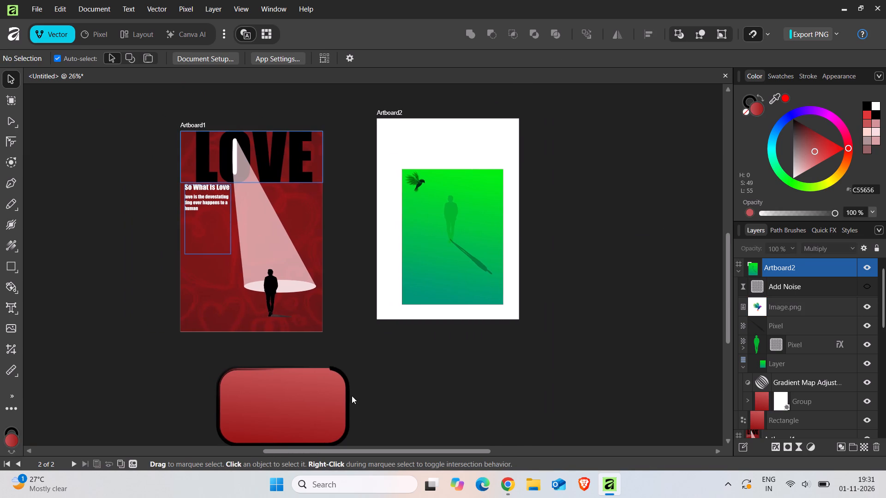
ctrl+scroll(515, 285, up, 3)
scroll(515, 285, right, 1)
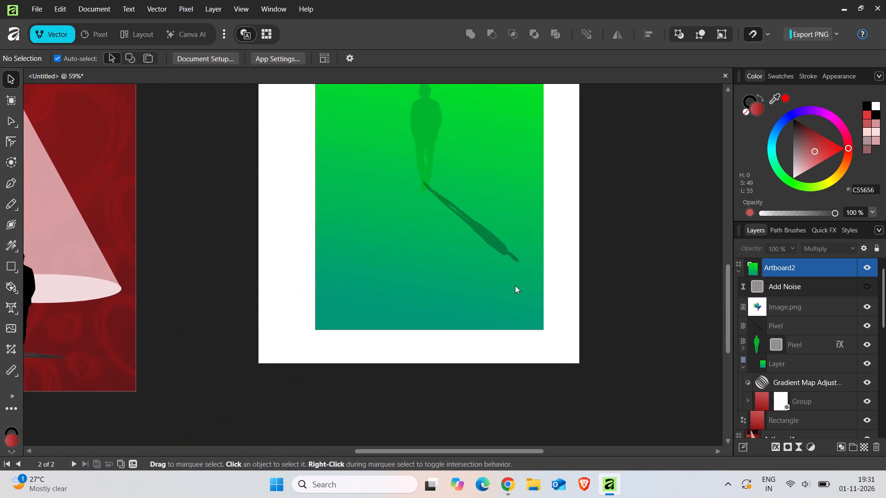
scroll(515, 285, right, 1)
scroll(515, 285, up, 3)
click(464, 125)
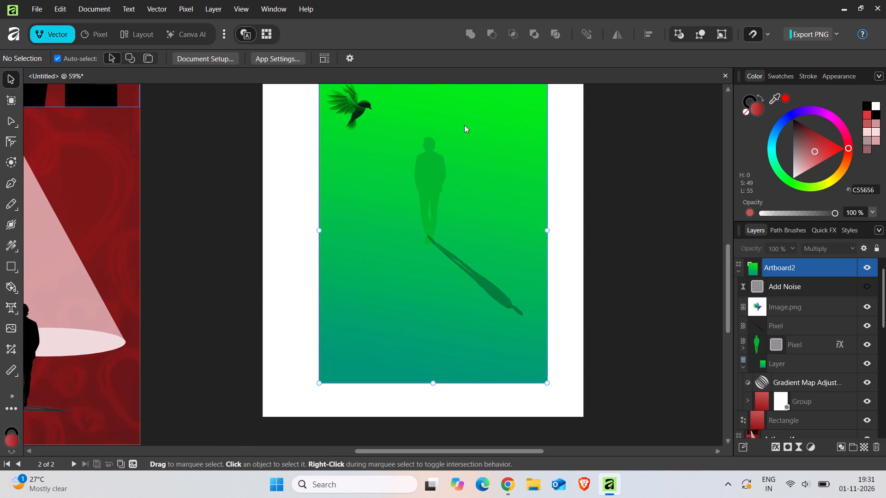
double_click(788, 381)
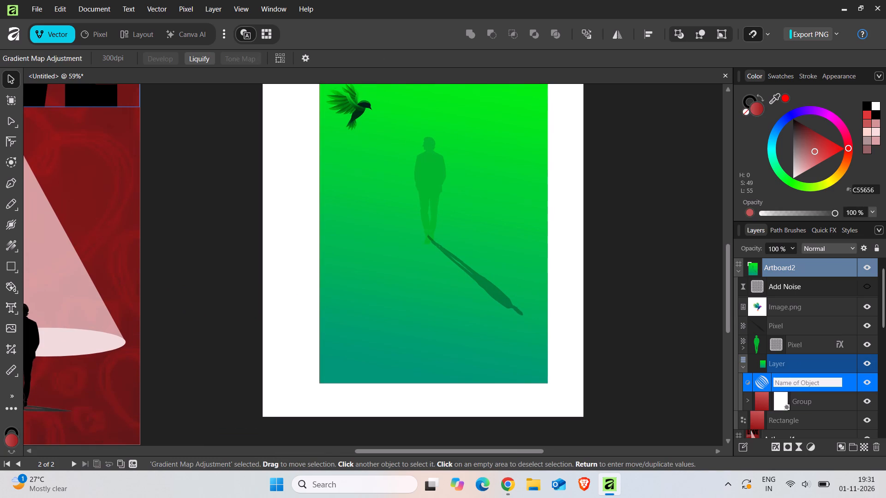
double_click(764, 379)
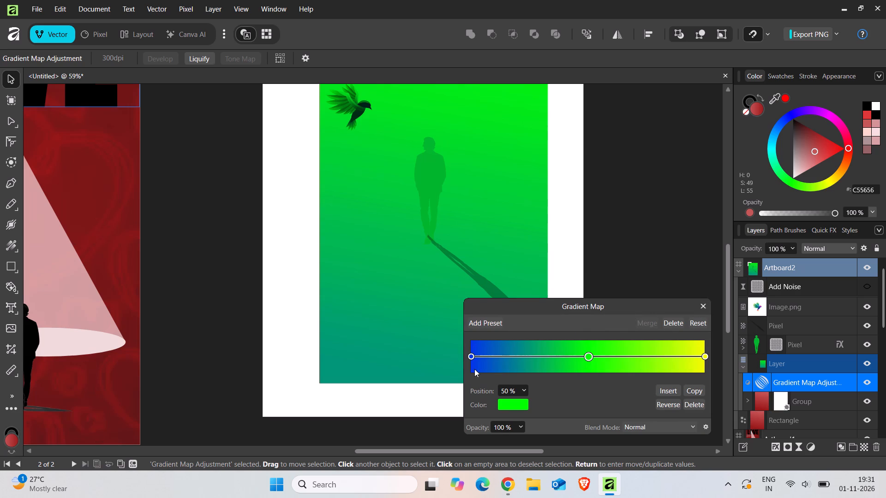
click(470, 357)
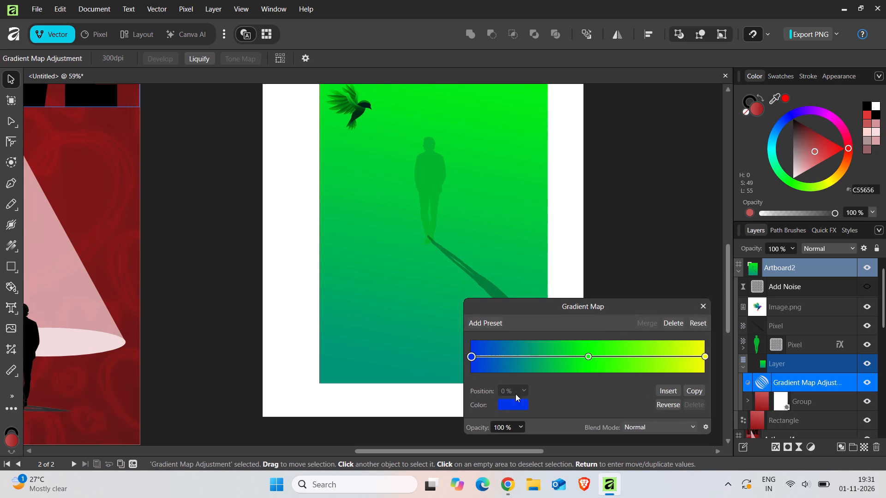
click(522, 404)
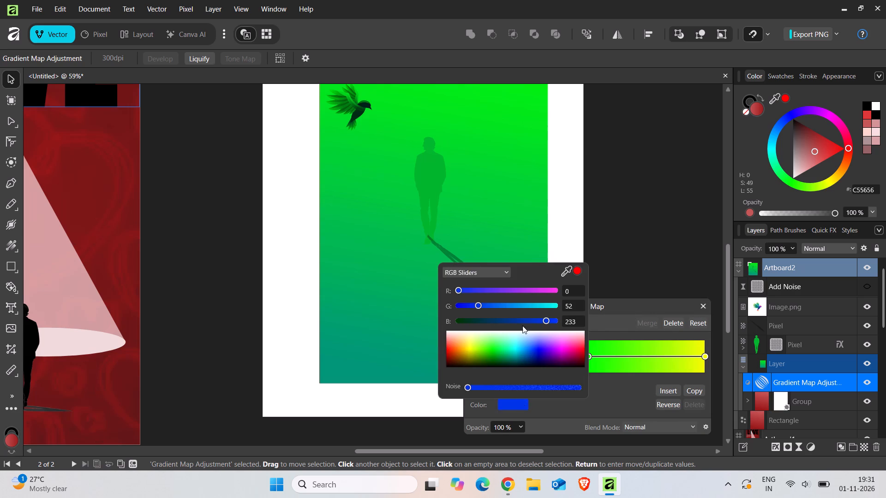
click(621, 305)
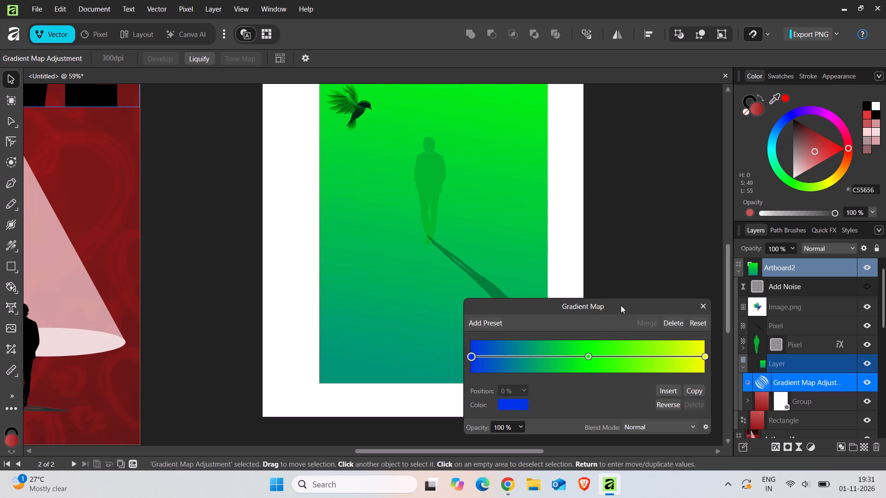
click(588, 357)
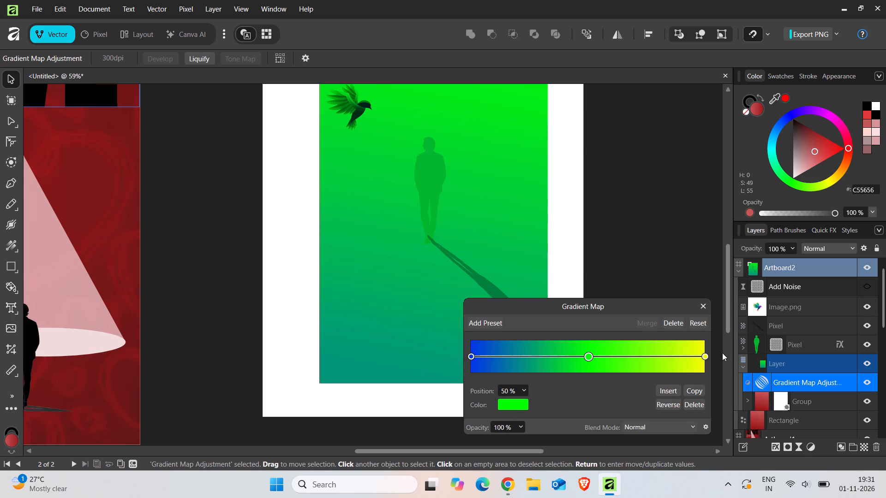
click(705, 356)
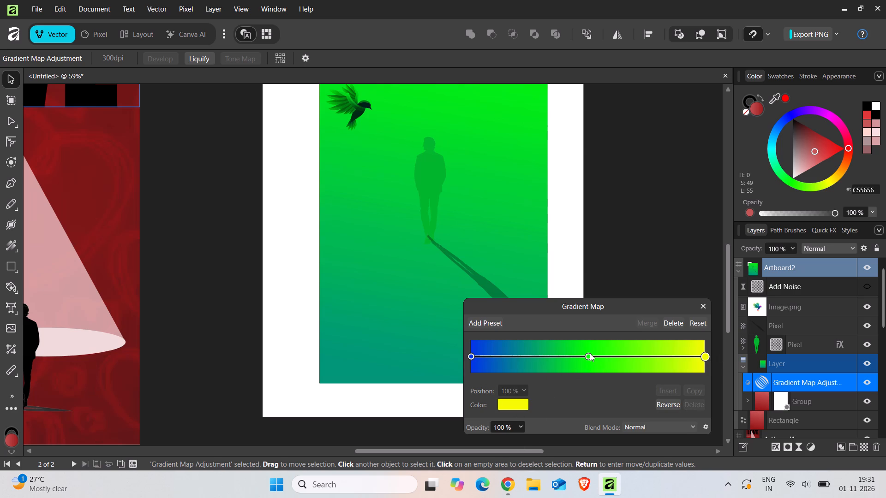
Try different positions for the gradient map's green middle stop, settle it at 42%, and close the adjustment settings.
drag(587, 353, 529, 354)
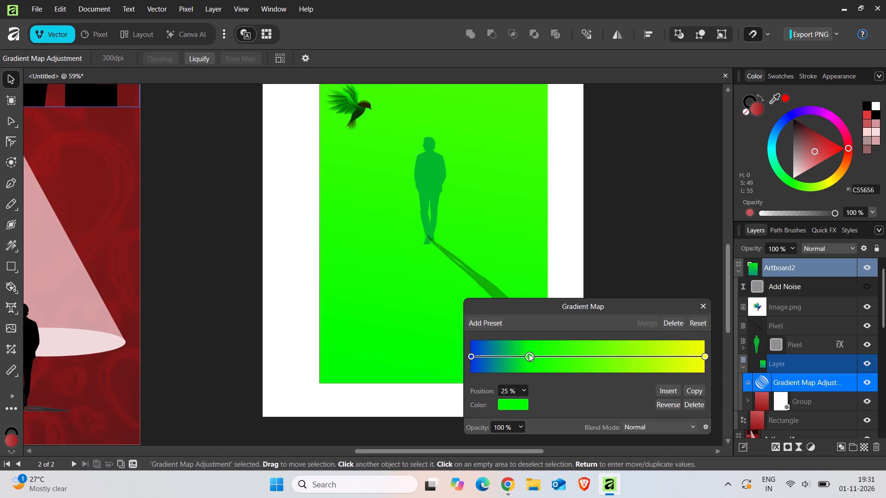
drag(529, 354, 569, 356)
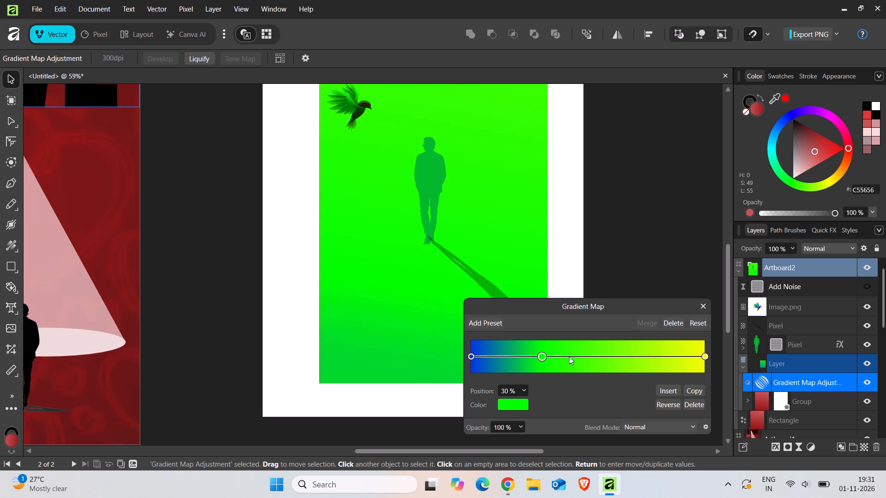
drag(569, 356, 626, 355)
ctrl+scroll(544, 170, down, 7)
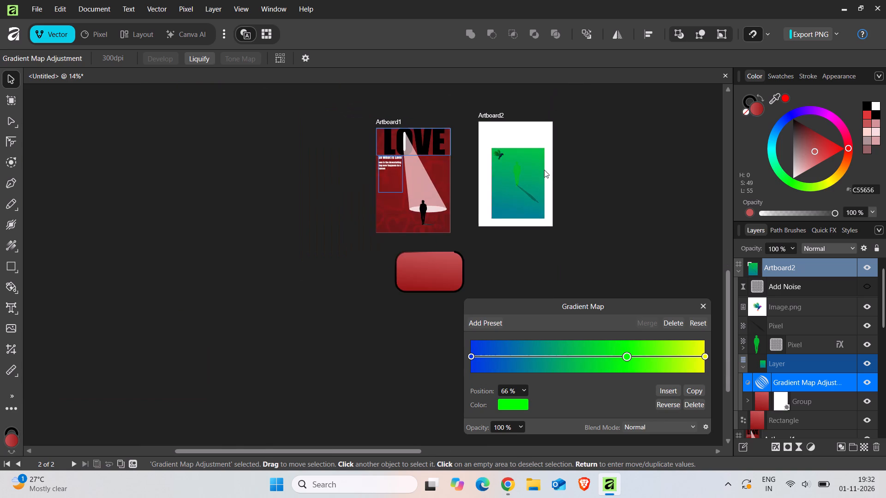
ctrl+scroll(544, 170, up, 5)
scroll(544, 170, up, 1)
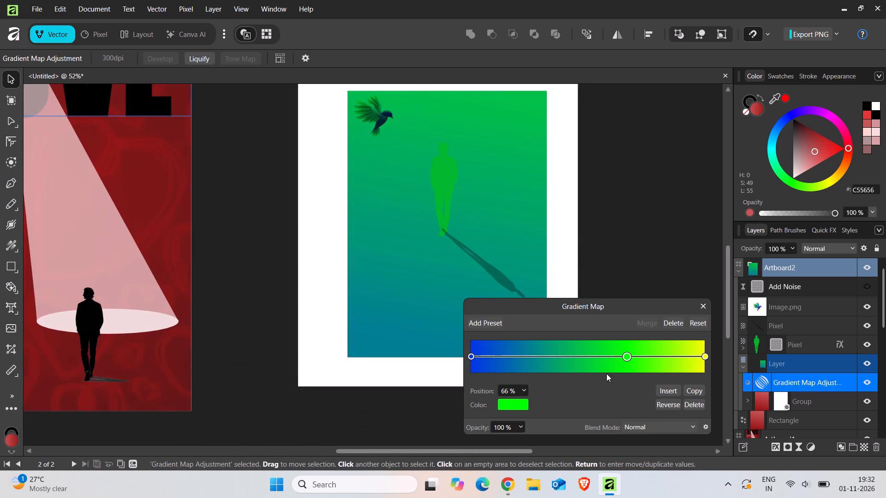
drag(625, 356, 612, 352)
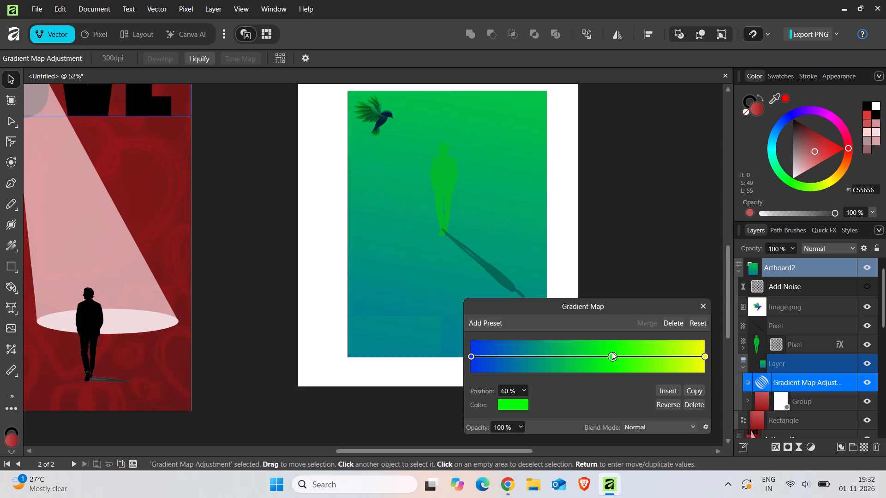
drag(612, 352, 573, 370)
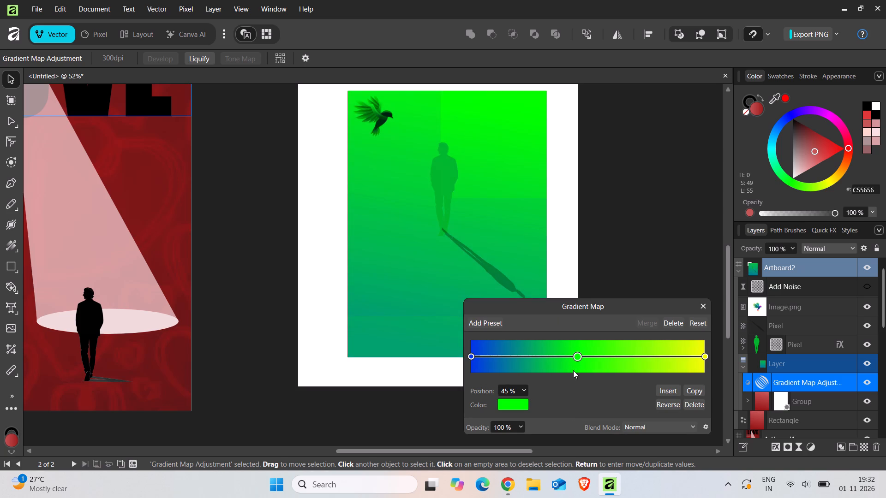
drag(573, 370, 569, 373)
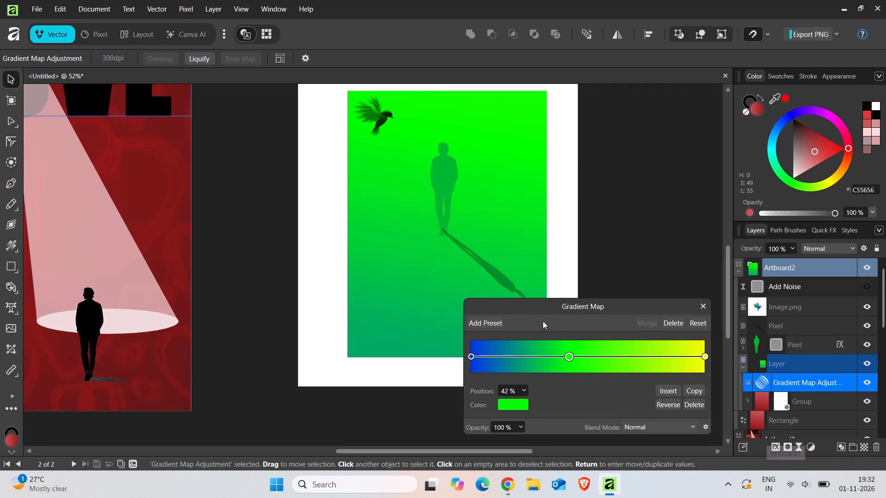
click(700, 306)
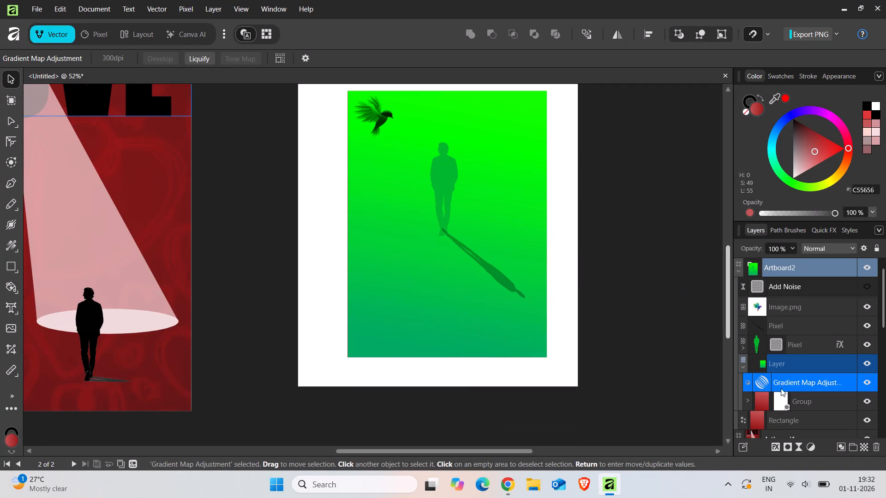
Add a mask layer to the gradient map adjustment.
click(785, 445)
Draw a closed, upright four-cornered door shape with the Pen tool behind the standing man on Artboard2.
scroll(581, 261, up, 1)
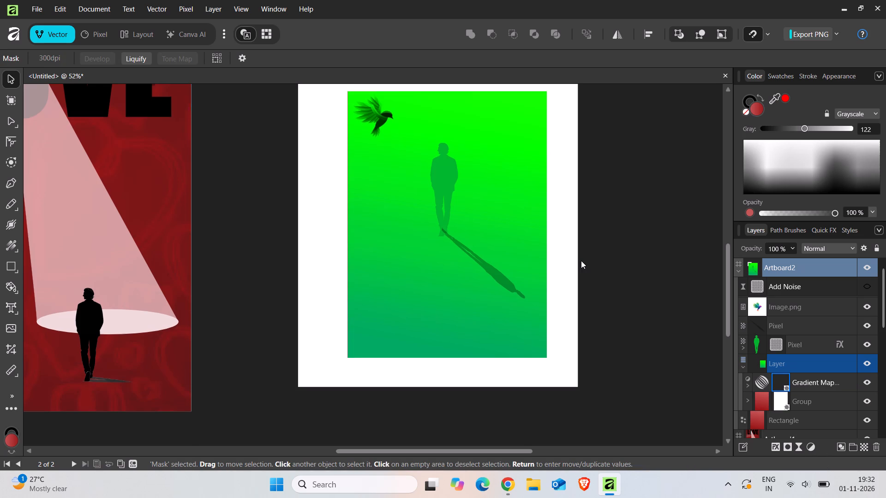
scroll(581, 261, up, 2)
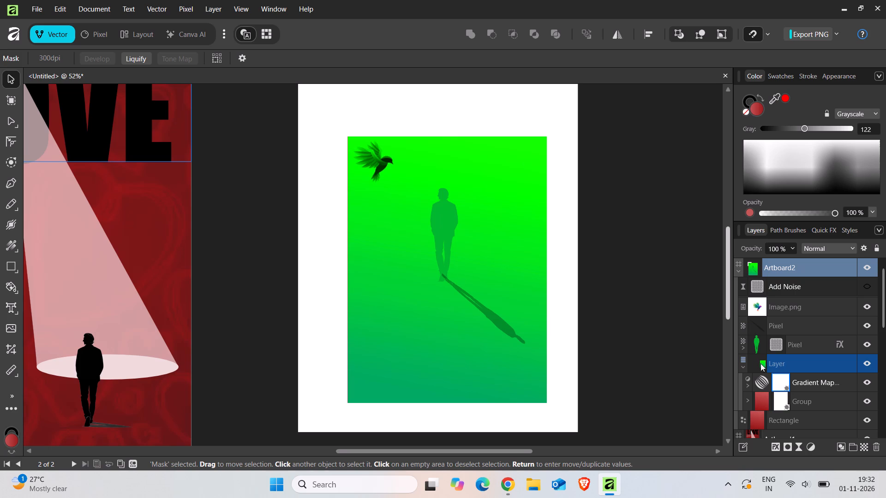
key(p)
click(416, 316)
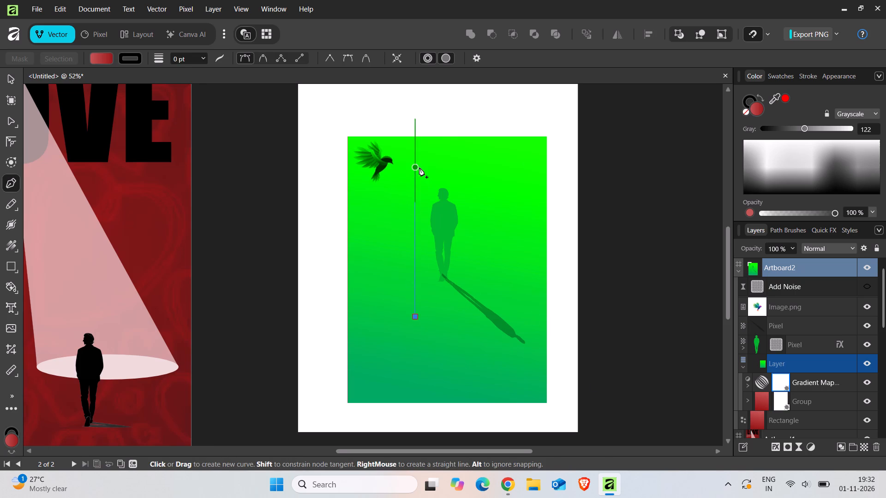
click(419, 167)
click(487, 167)
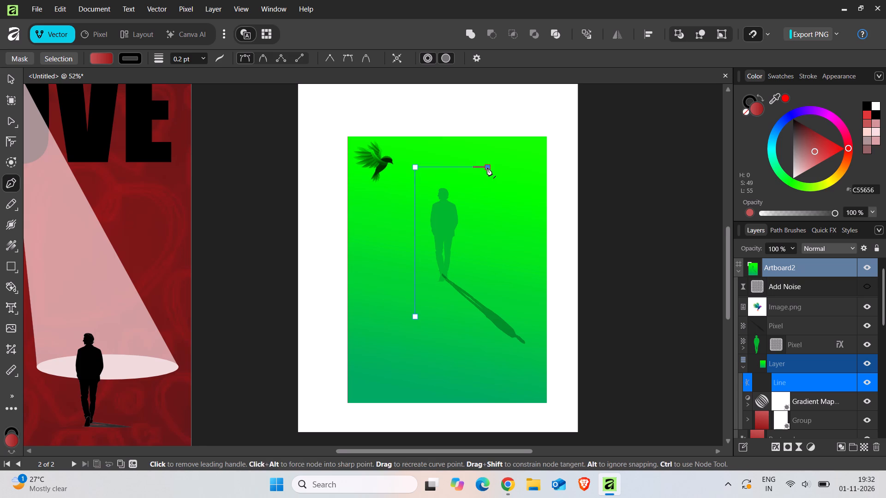
click(488, 315)
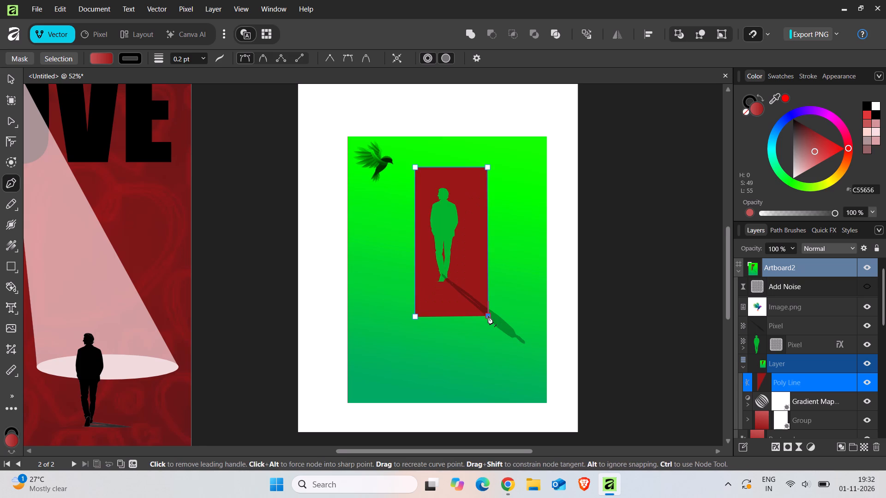
click(417, 315)
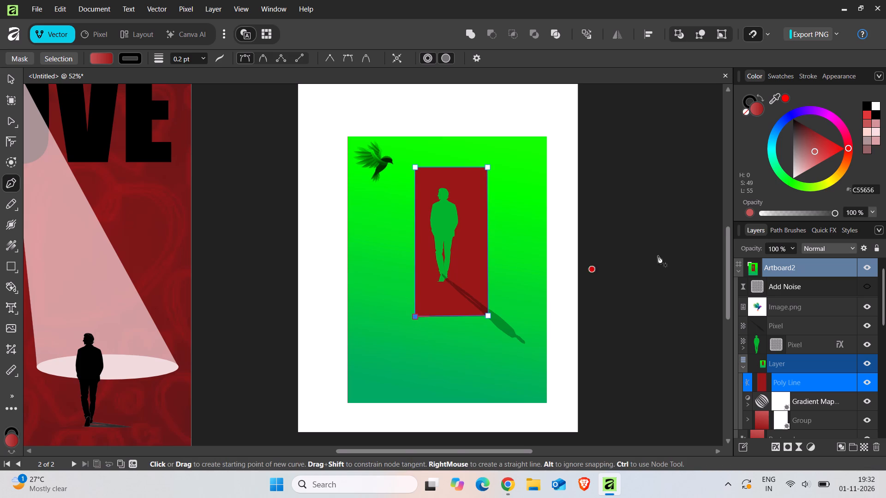
Set the blend mode of the red door shape behind the man to Lighten and deselect it.
click(847, 248)
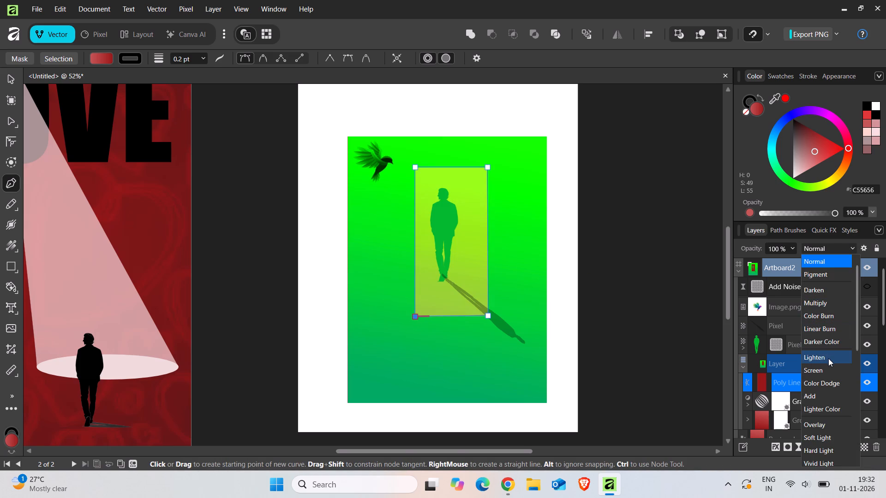
click(828, 358)
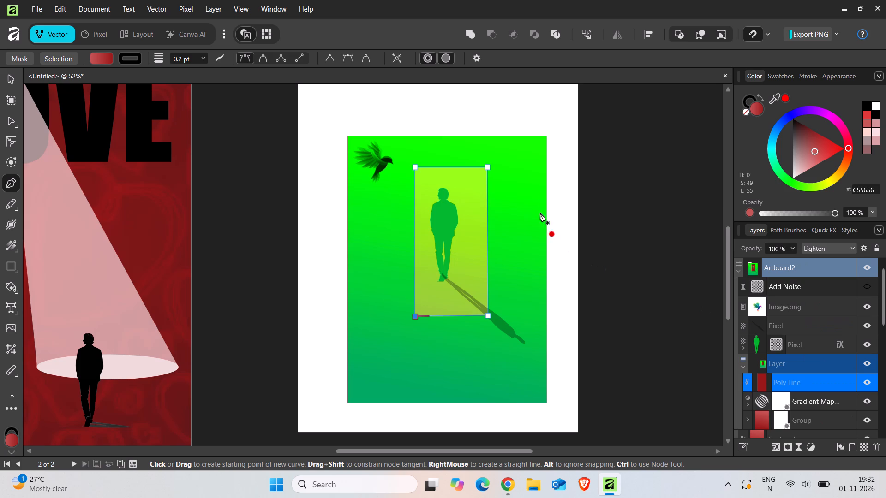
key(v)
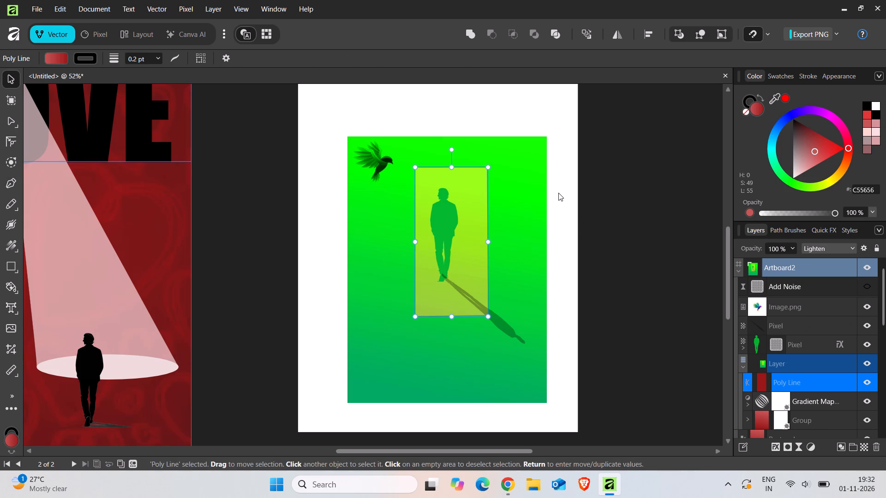
click(558, 193)
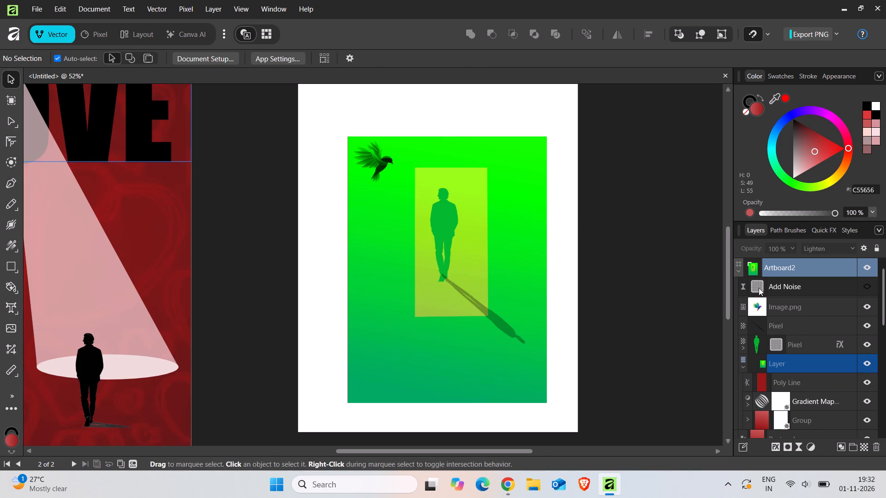
Rename the layer holding the door shape and gradient map as Mask.
double_click(776, 363)
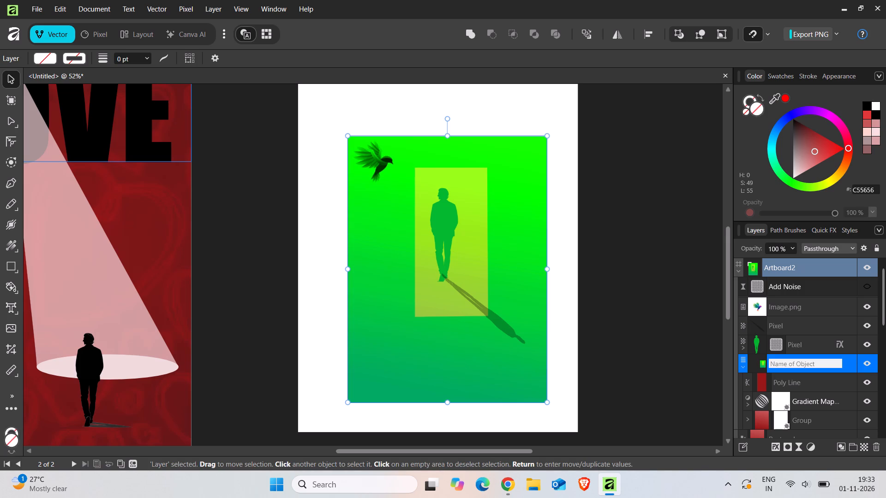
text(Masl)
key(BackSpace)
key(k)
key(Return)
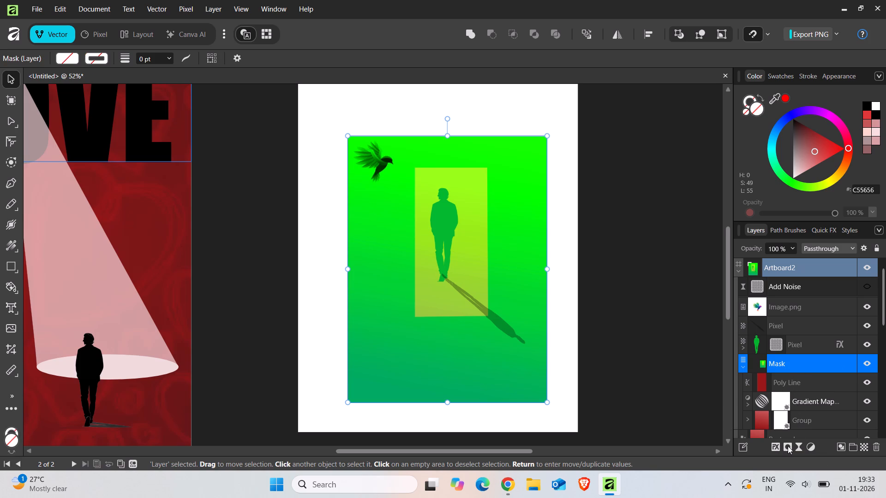
Add a live Add Noise filter to the Mask layer with a Gaussian, monochromatic intensity of 56%.
click(796, 447)
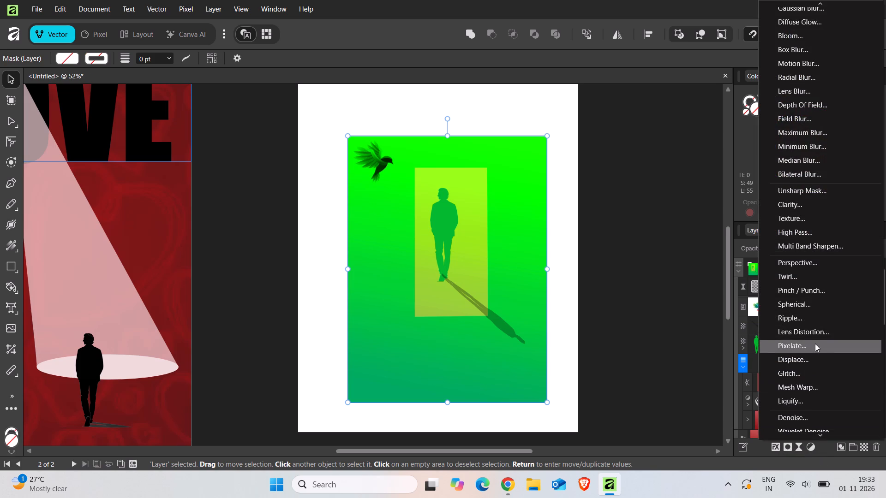
scroll(845, 316, down, 3)
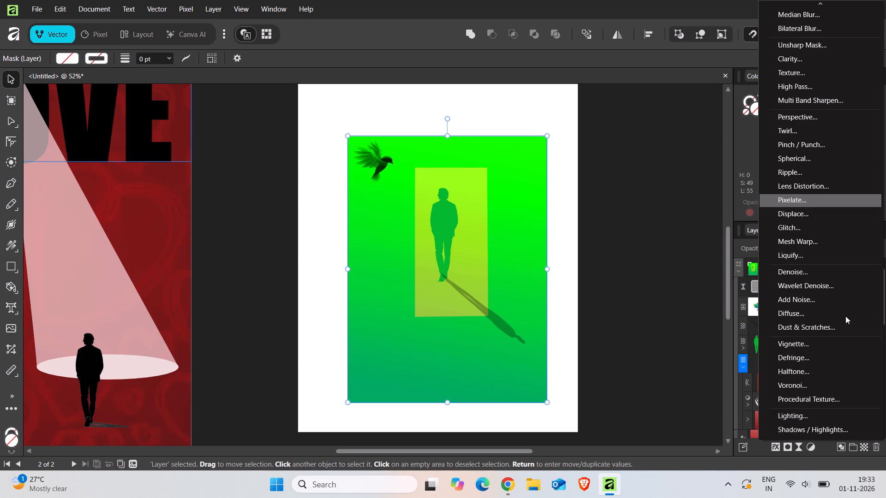
click(825, 297)
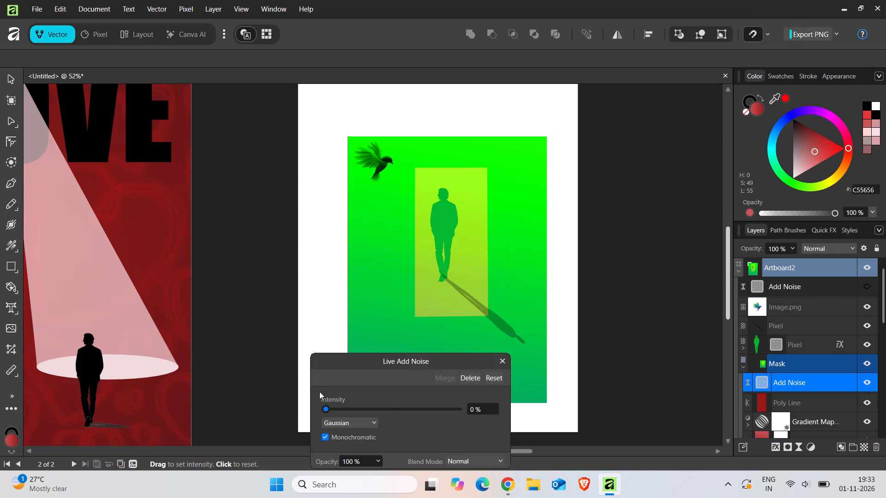
drag(326, 407, 371, 411)
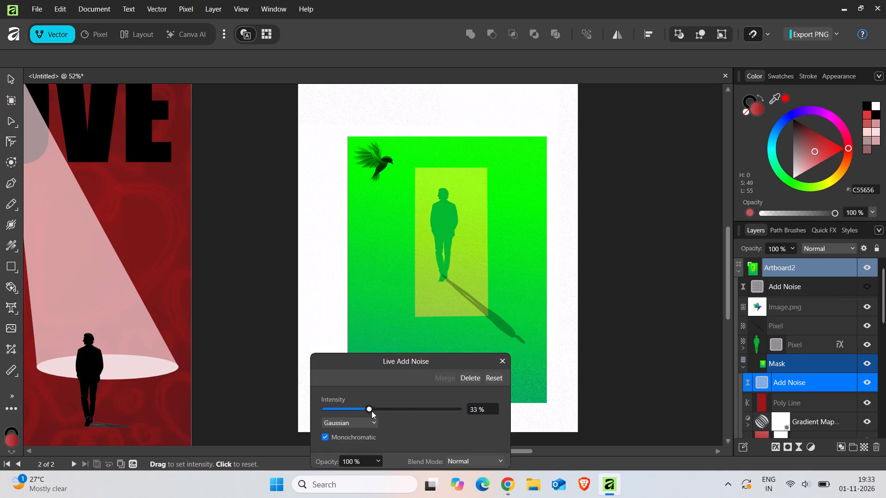
drag(371, 411, 399, 421)
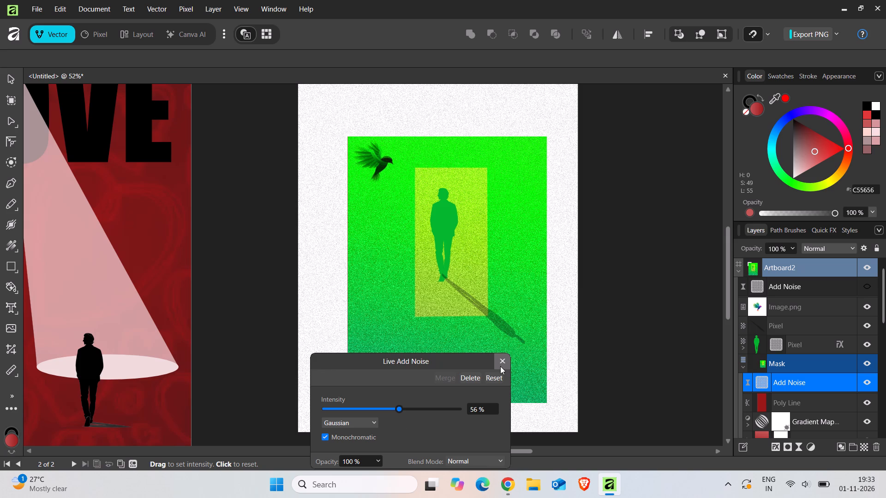
click(500, 367)
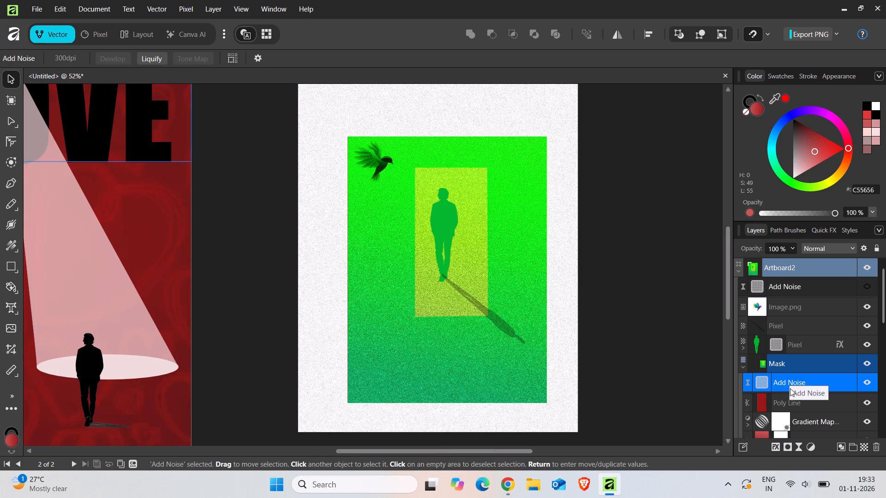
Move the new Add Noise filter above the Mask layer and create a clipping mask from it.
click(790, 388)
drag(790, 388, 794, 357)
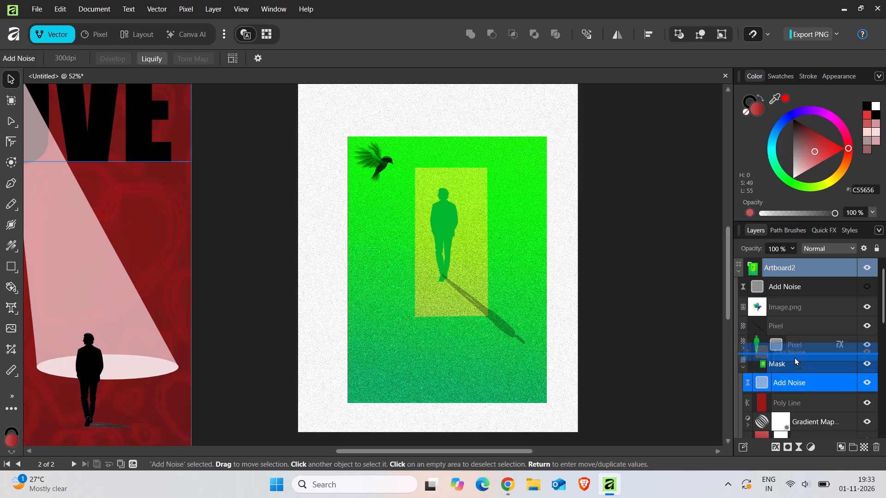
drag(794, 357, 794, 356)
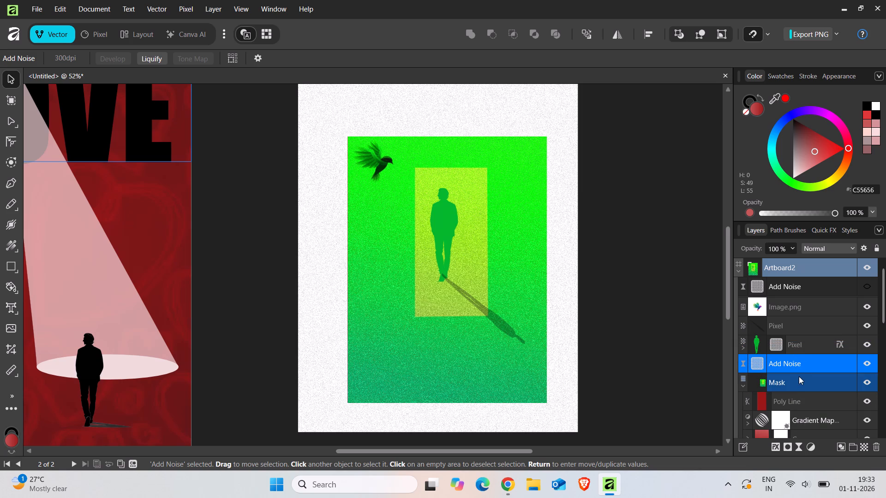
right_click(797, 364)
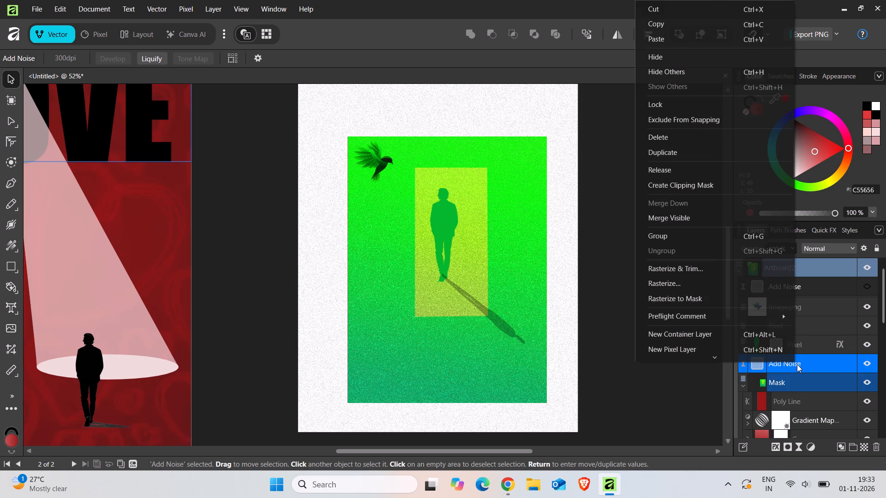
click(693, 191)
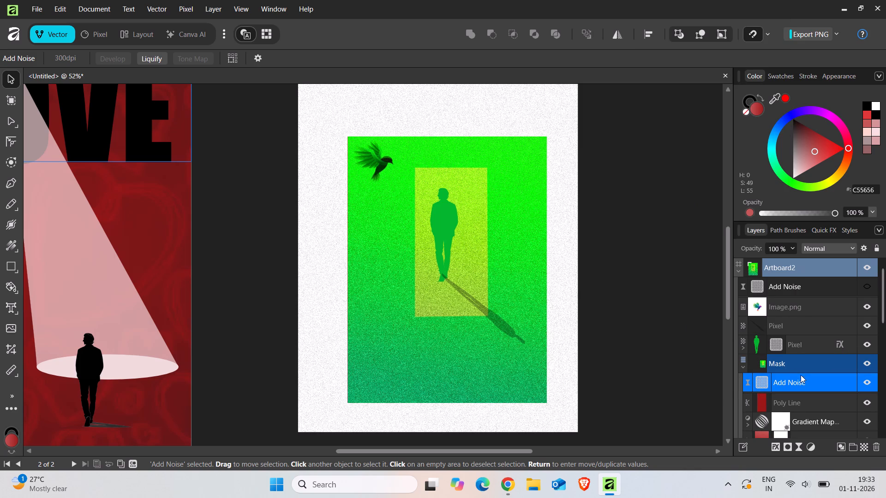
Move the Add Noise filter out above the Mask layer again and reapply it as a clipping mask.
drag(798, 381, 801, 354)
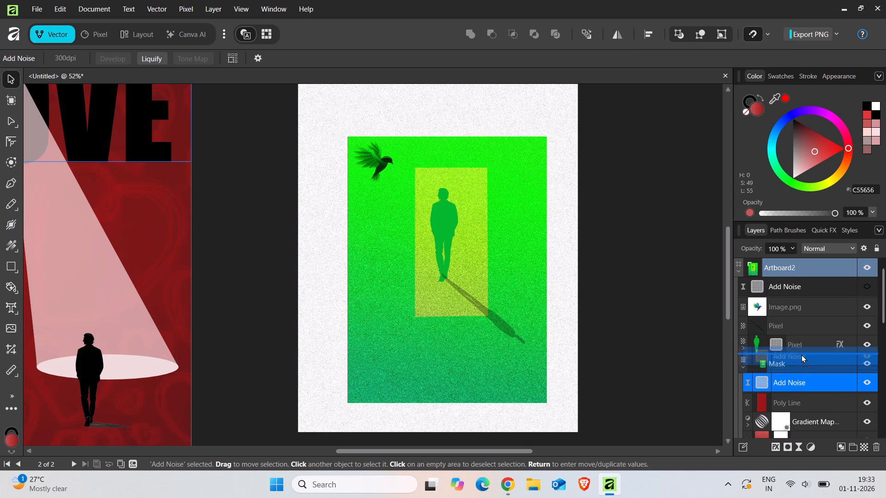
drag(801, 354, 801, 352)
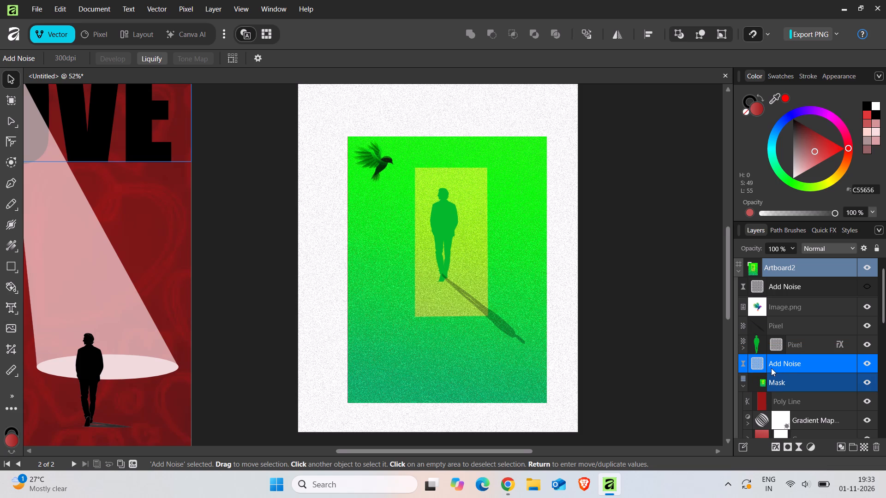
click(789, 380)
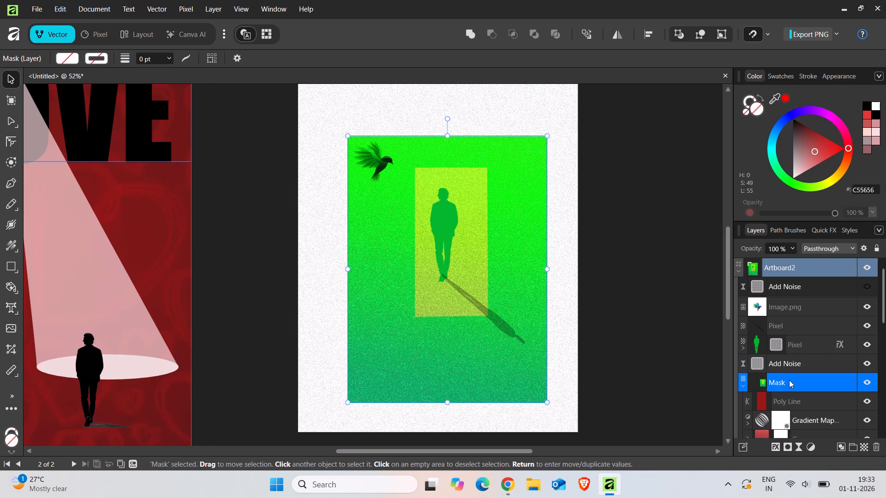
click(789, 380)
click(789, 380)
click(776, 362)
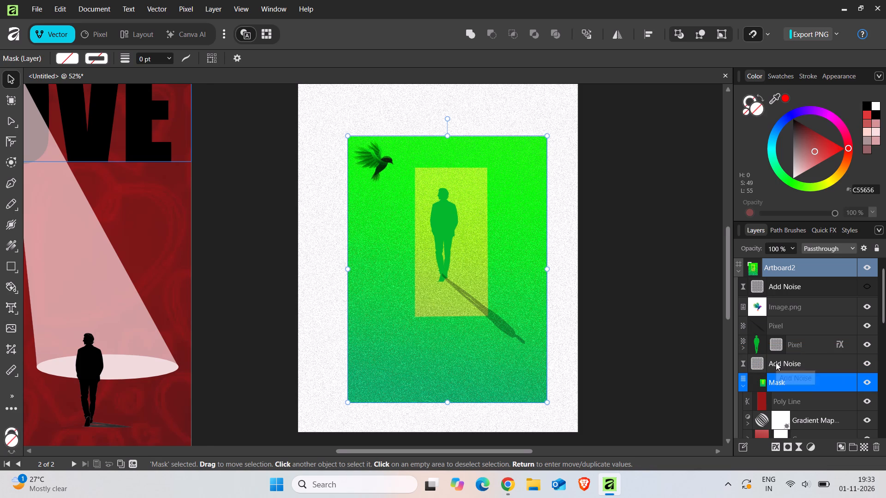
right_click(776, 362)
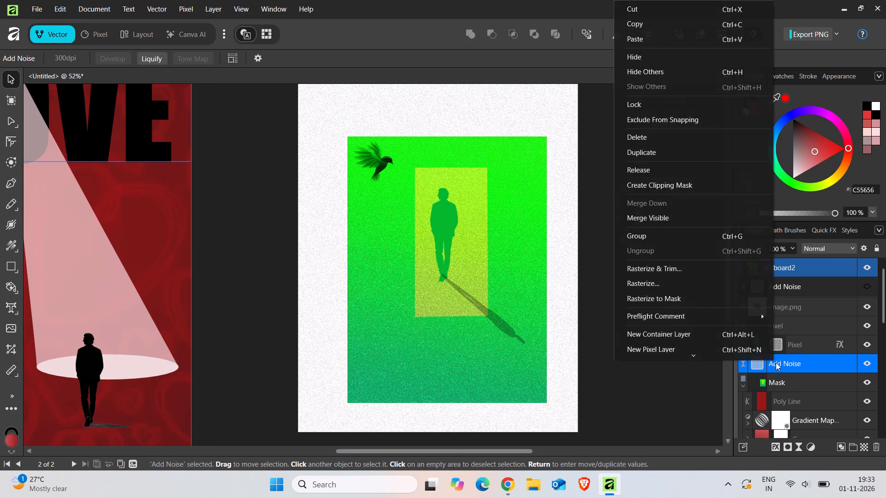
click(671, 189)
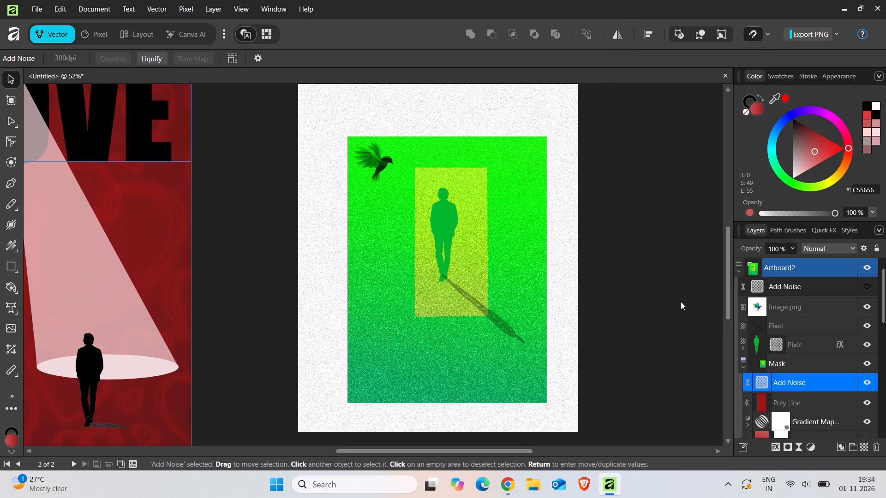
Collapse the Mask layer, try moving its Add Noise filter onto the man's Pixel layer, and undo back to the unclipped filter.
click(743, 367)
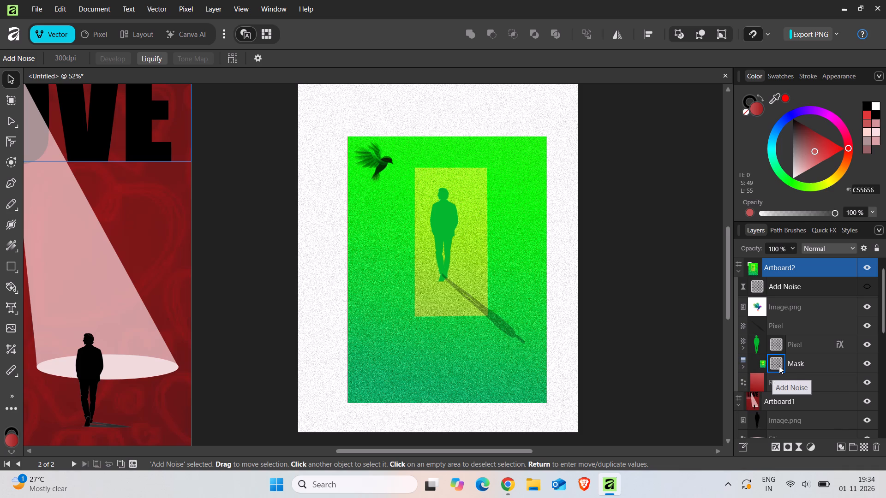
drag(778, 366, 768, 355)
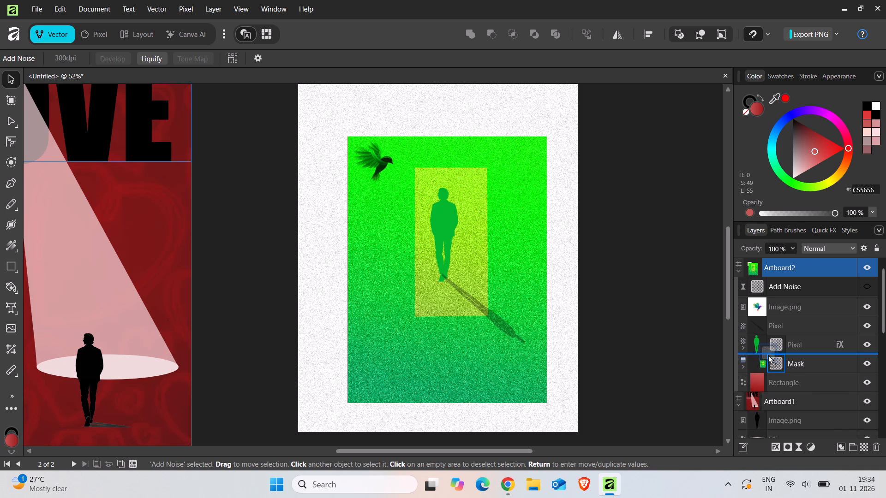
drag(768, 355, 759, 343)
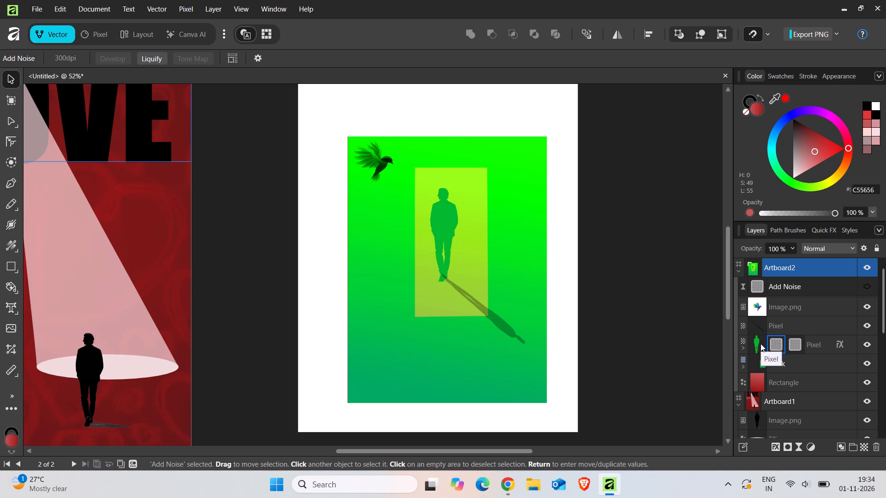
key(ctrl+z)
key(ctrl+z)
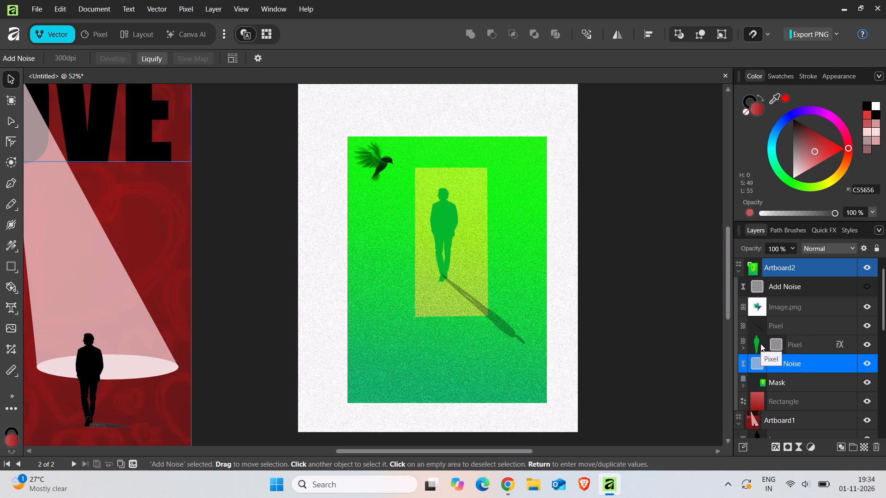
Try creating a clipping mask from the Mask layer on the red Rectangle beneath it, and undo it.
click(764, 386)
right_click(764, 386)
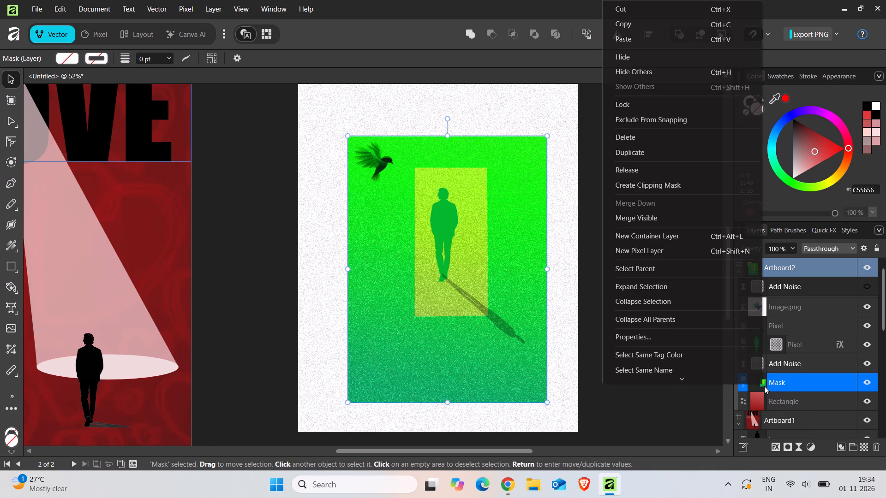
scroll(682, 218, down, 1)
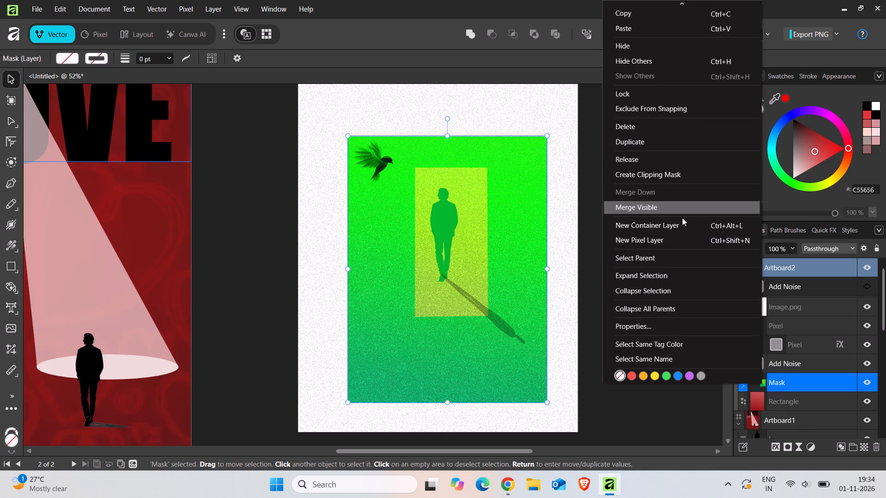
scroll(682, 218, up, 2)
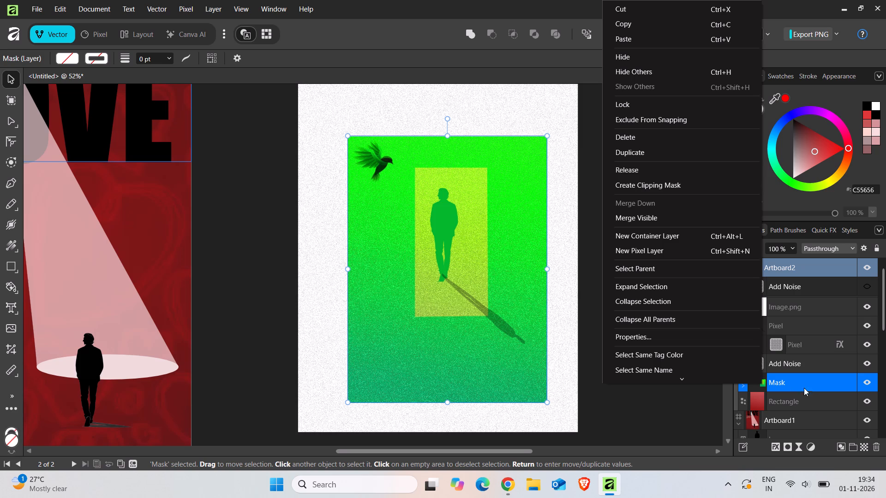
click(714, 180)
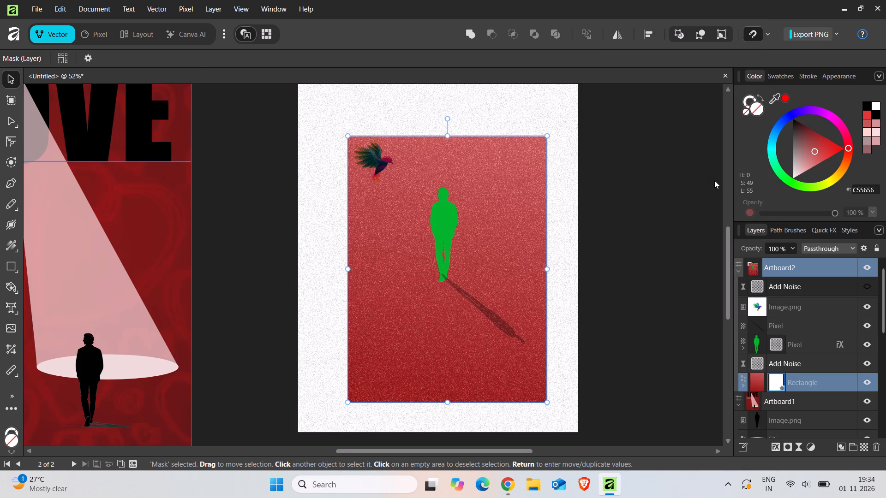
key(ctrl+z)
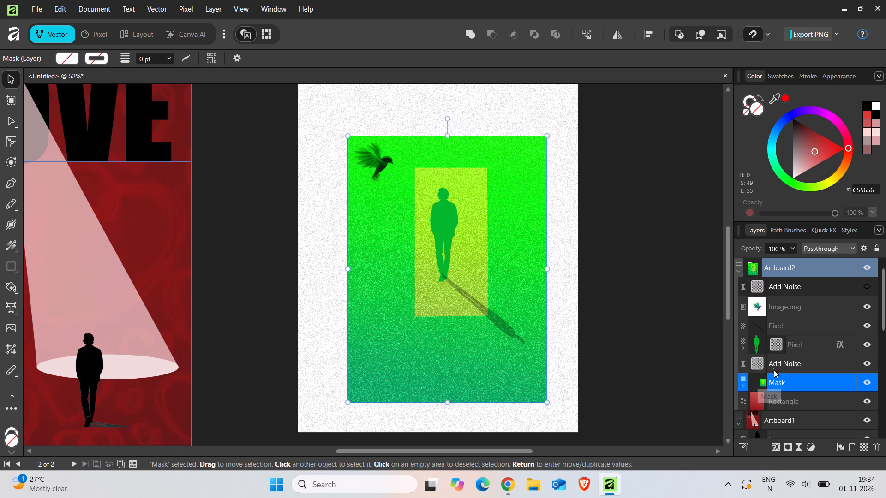
Nest the Add Noise filter inside the Mask layer.
drag(770, 365, 770, 371)
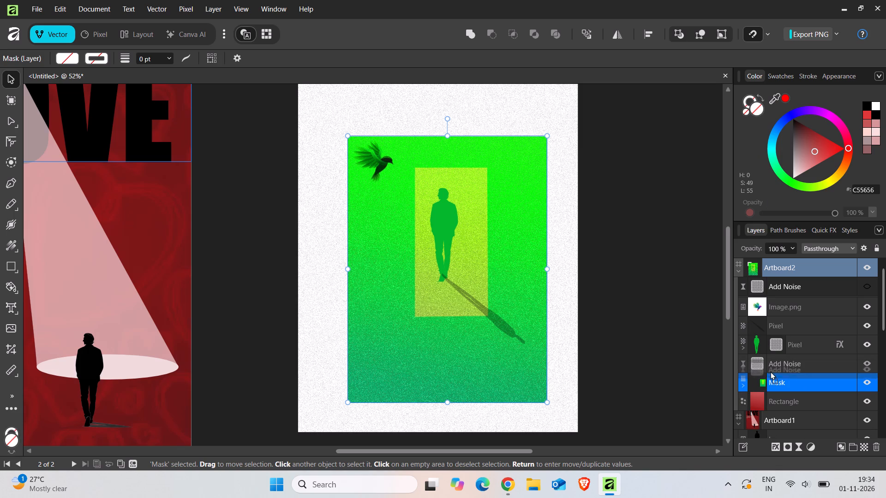
drag(770, 371, 770, 381)
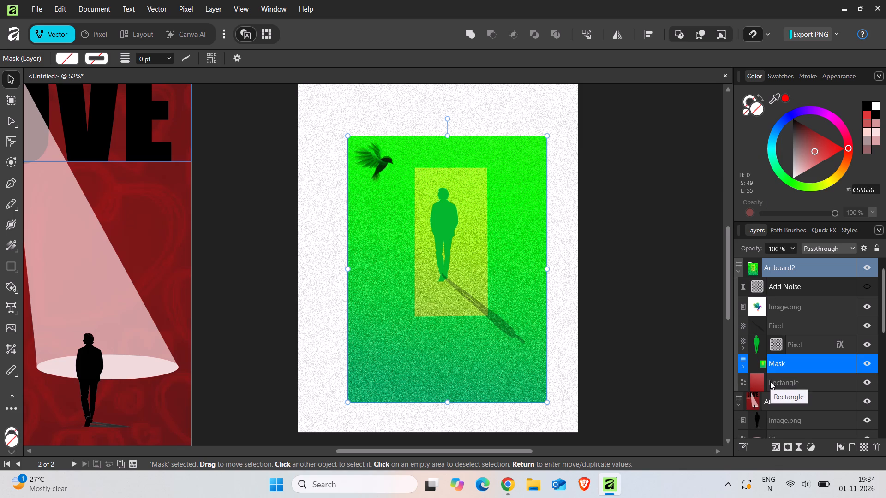
Expand the Mask layer and the man's Pixel layer to examine the layers and filters nested in them.
click(740, 364)
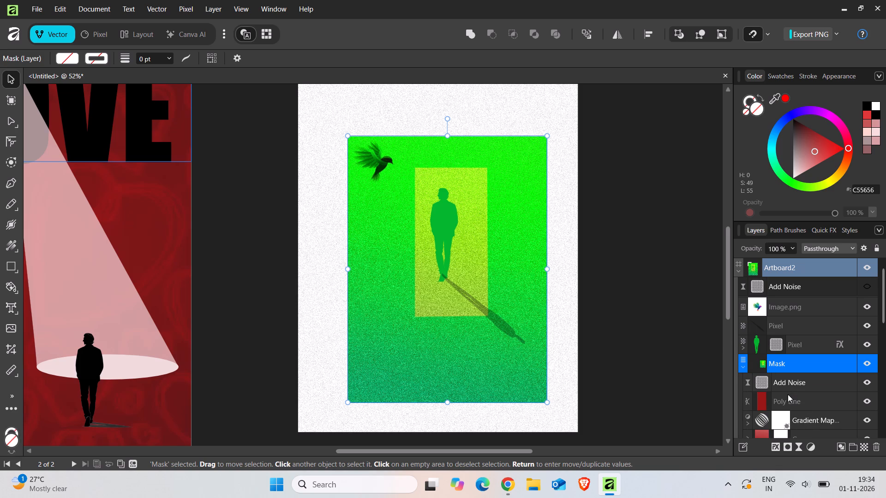
scroll(795, 380, down, 1)
scroll(795, 380, up, 2)
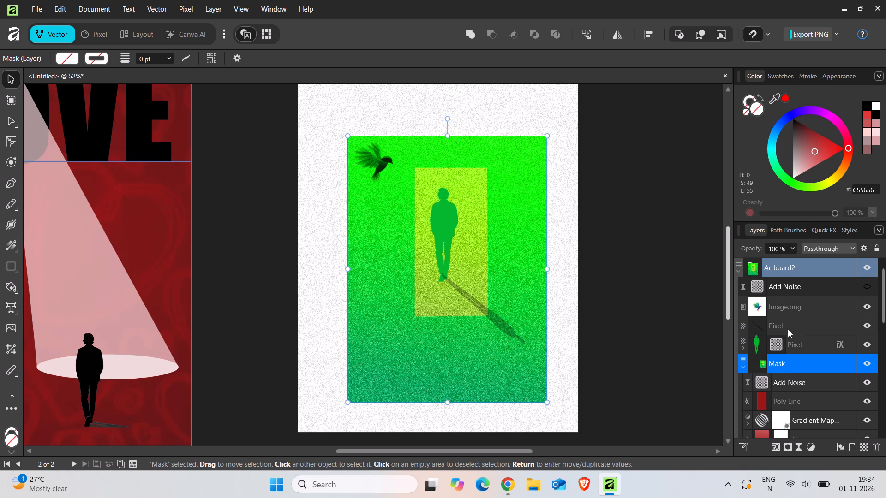
click(770, 364)
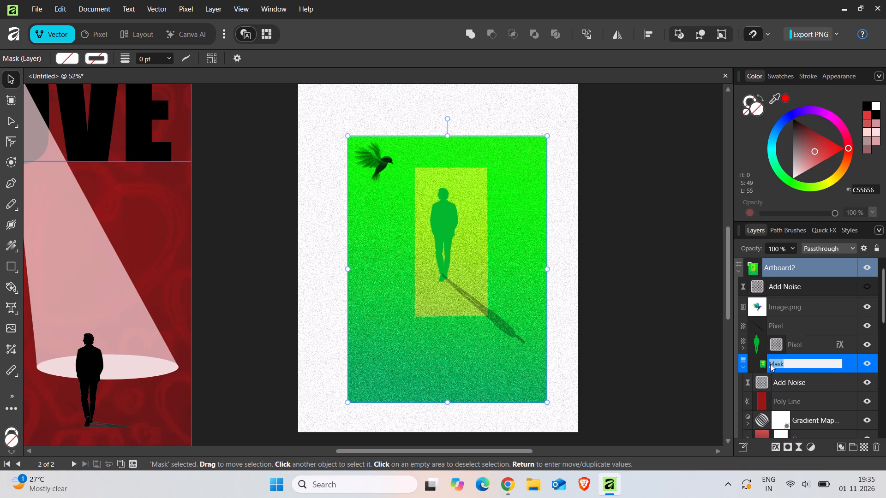
click(742, 347)
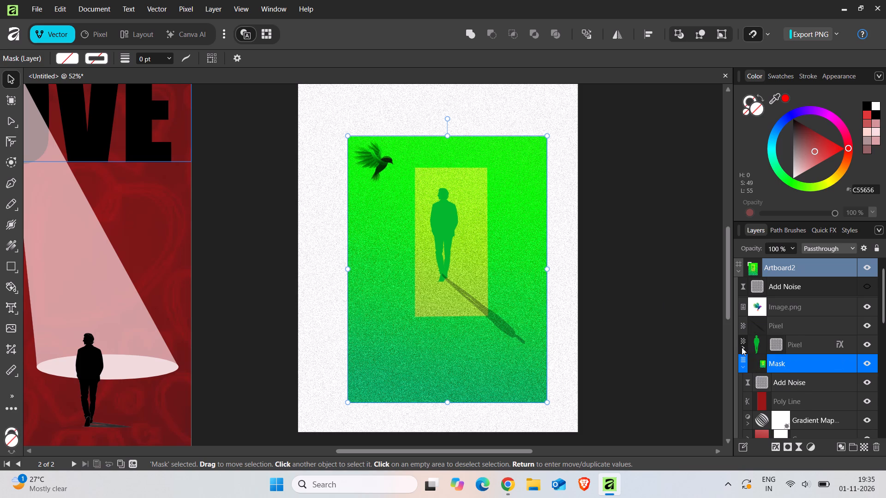
scroll(742, 347, up, 4)
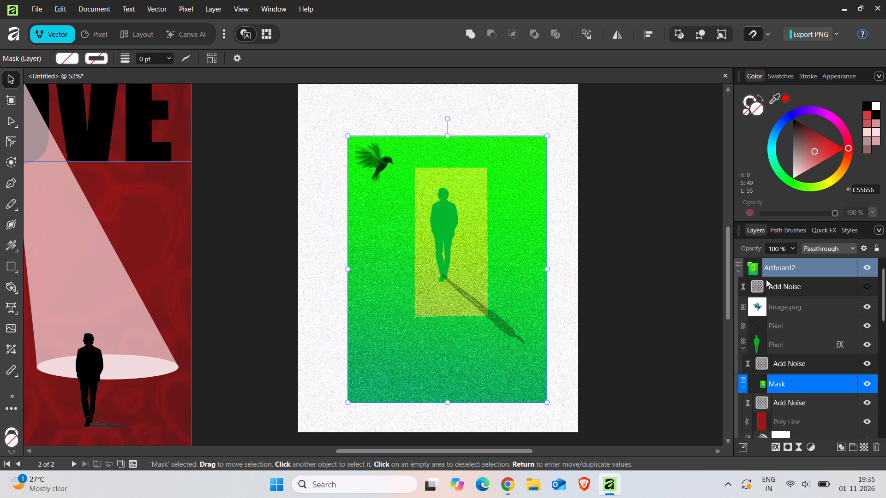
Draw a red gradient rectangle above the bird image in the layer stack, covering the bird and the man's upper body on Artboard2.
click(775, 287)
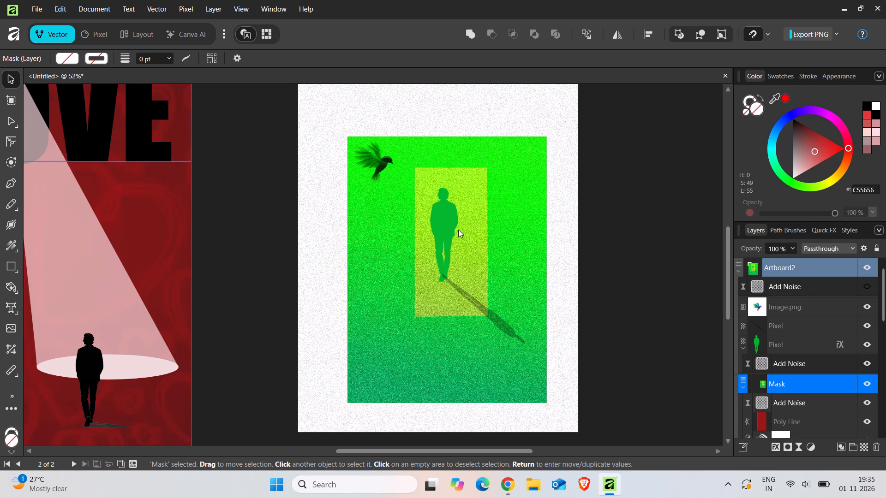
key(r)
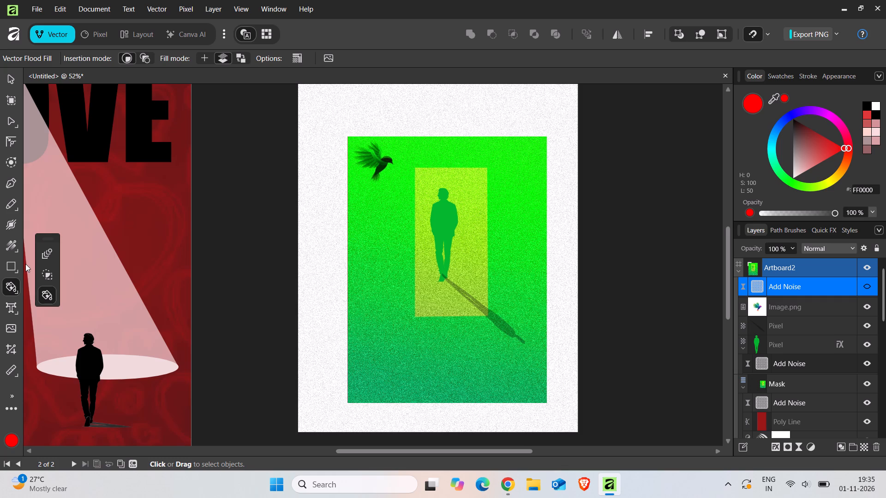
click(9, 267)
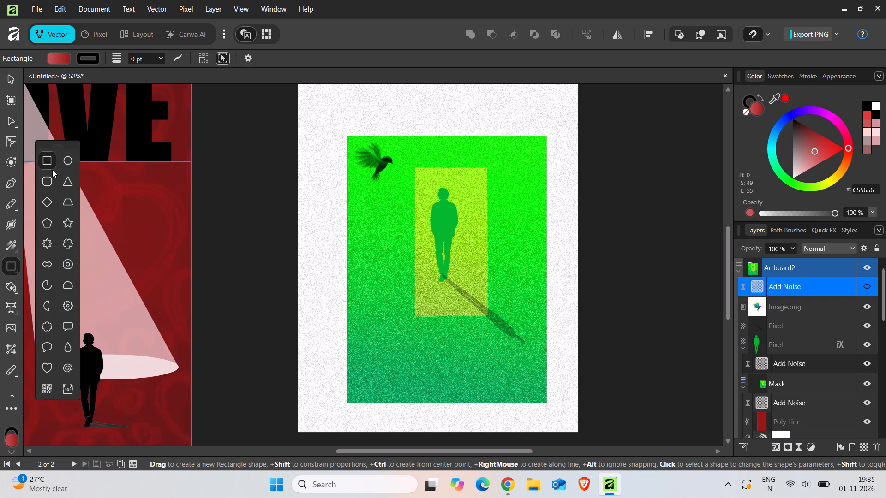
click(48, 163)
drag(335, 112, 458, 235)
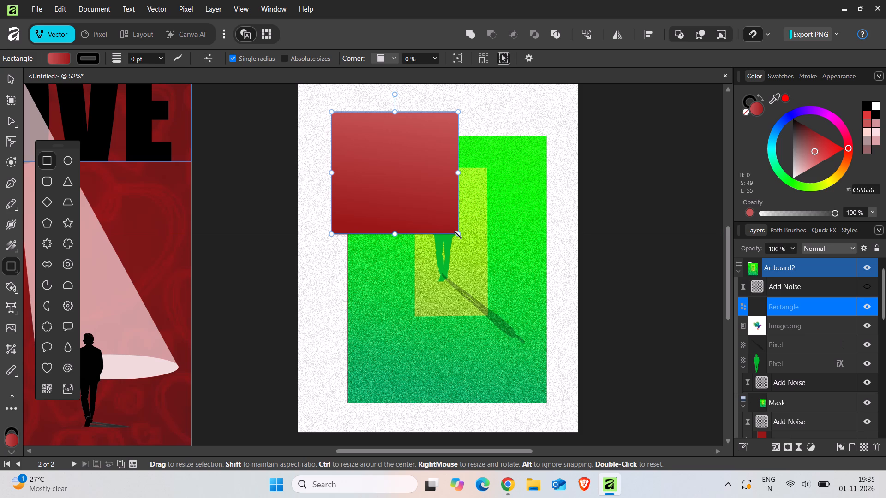
Delete the Add Noise filter nested in the man's Pixel layer.
click(805, 282)
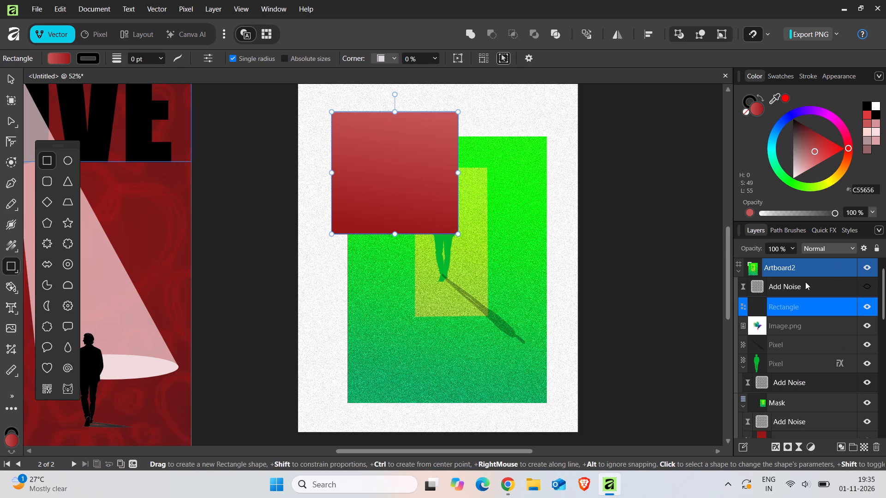
right_click(805, 282)
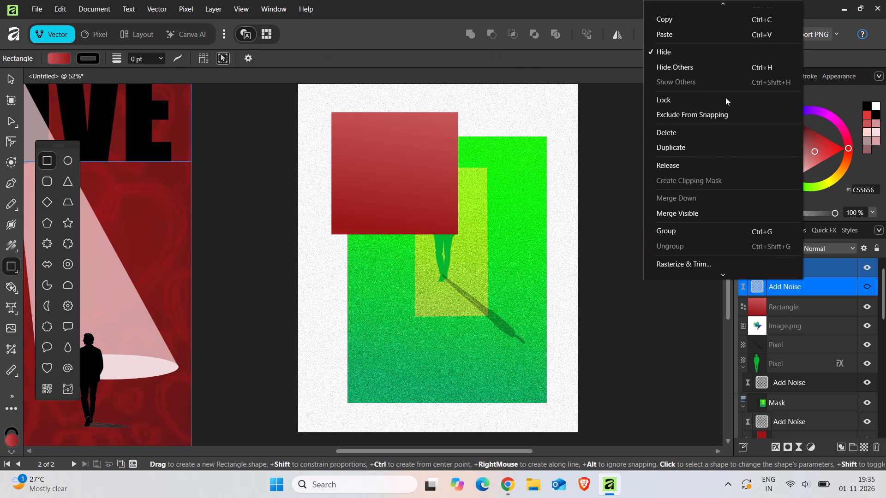
scroll(724, 150, up, 1)
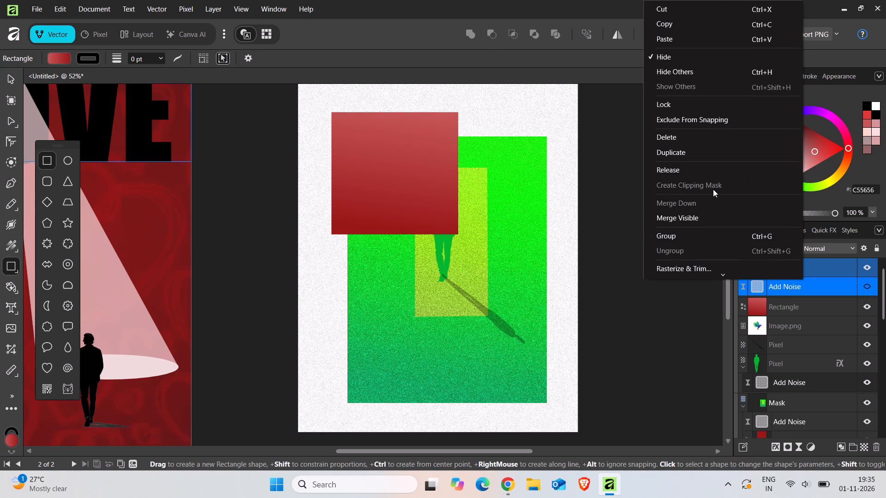
click(795, 378)
key(BackSpace)
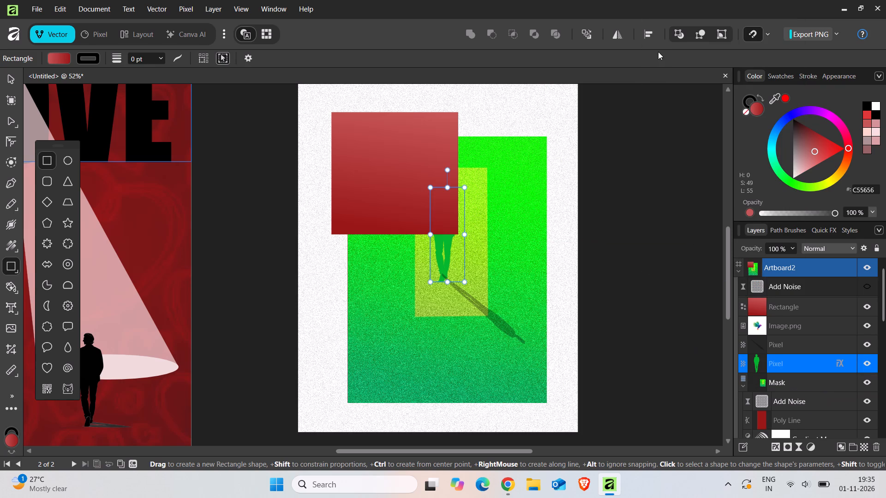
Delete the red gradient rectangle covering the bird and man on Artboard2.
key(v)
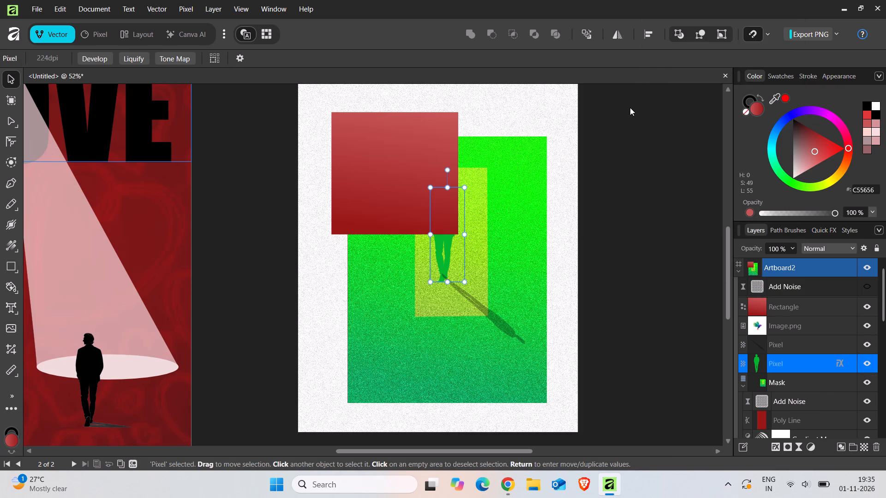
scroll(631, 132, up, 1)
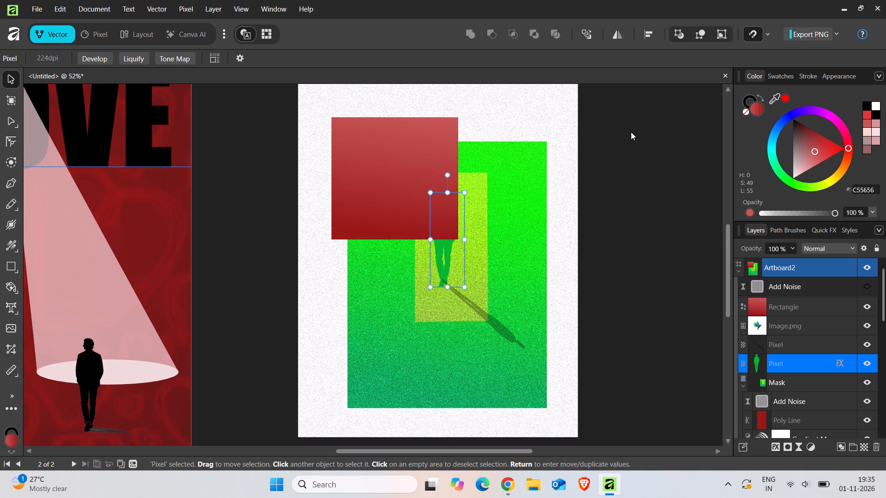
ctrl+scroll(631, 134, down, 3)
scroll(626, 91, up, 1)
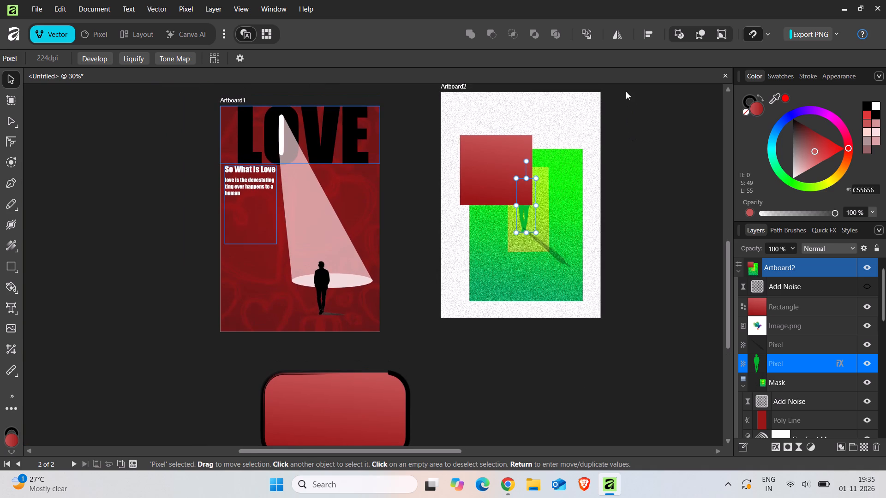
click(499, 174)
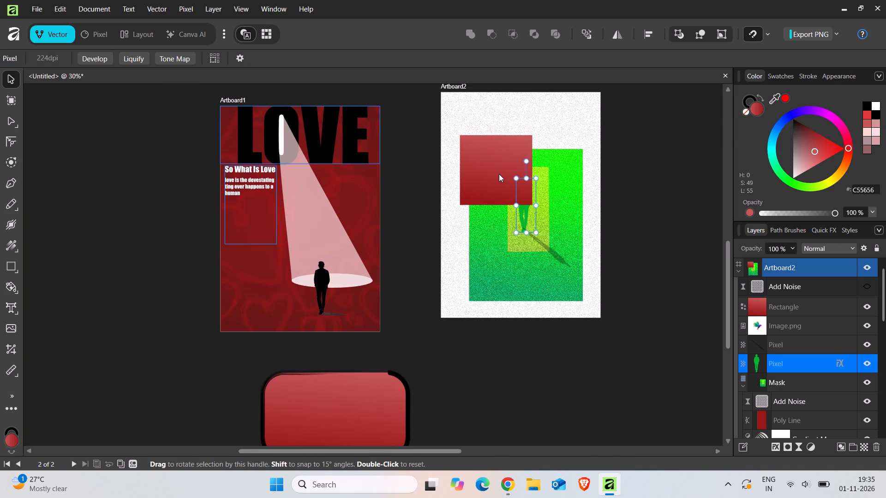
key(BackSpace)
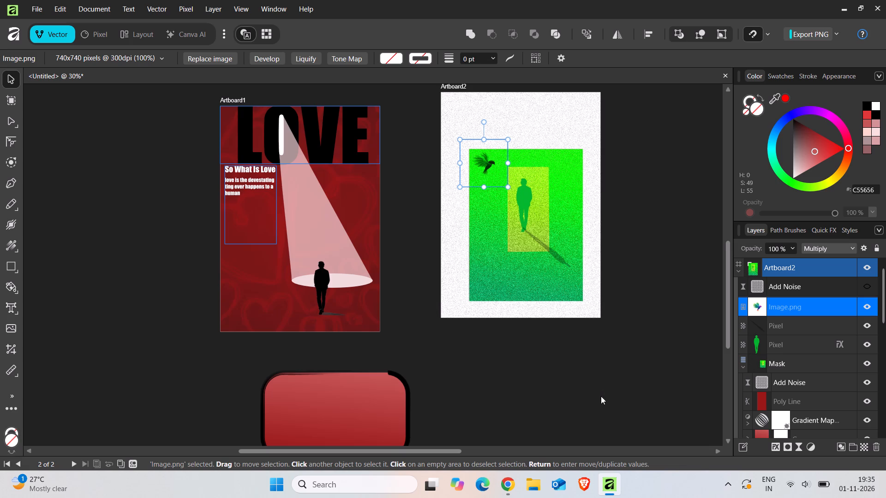
Clear Artboard2 by deleting all its artwork, the hidden Add Noise filter, and the Mask layer with its nested noise filter and gradient map.
drag(630, 330, 488, 113)
key(BackSpace)
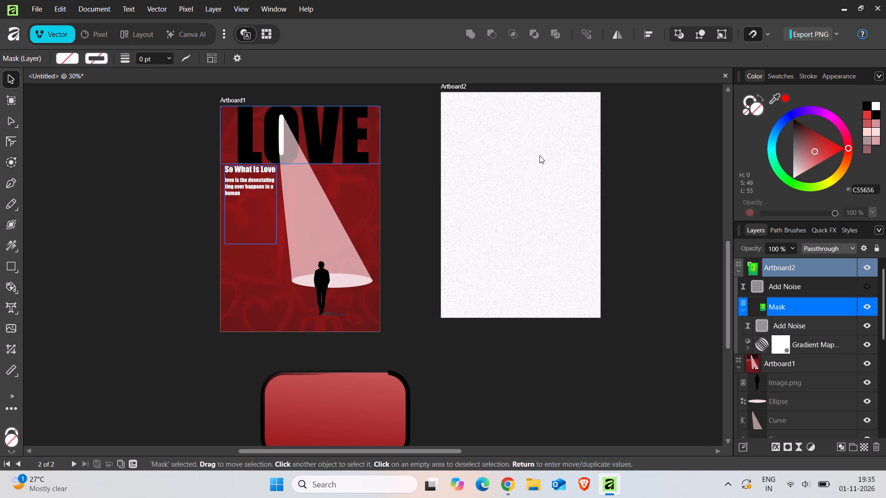
scroll(820, 369, up, 2)
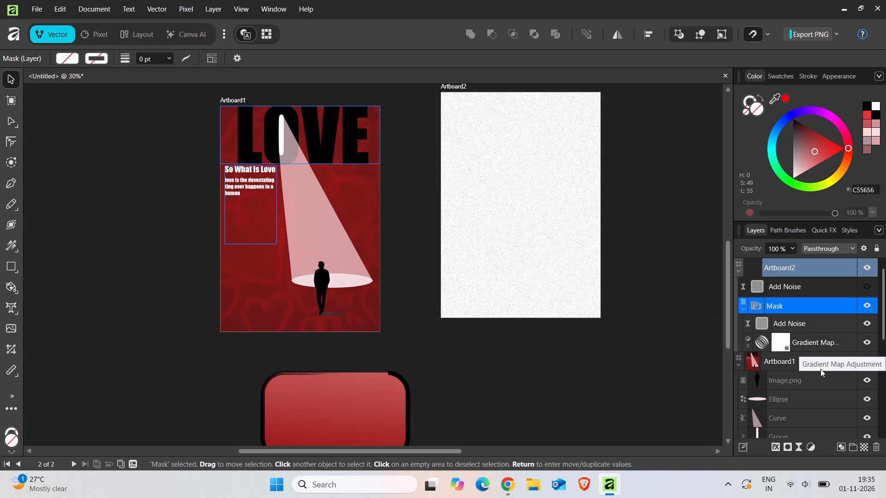
click(775, 284)
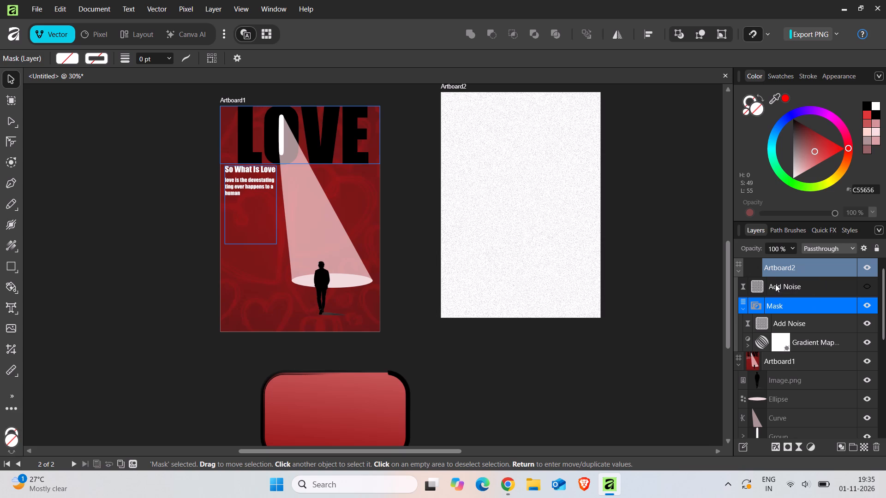
key(Delete)
click(775, 285)
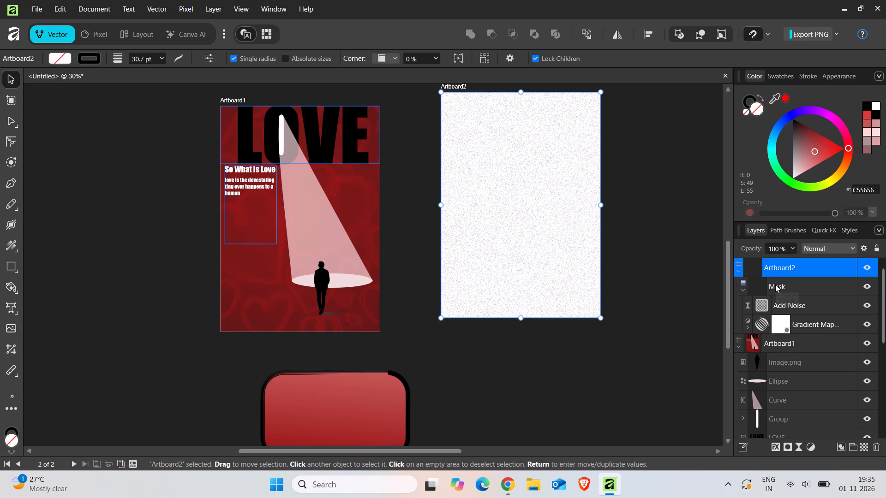
click(804, 323)
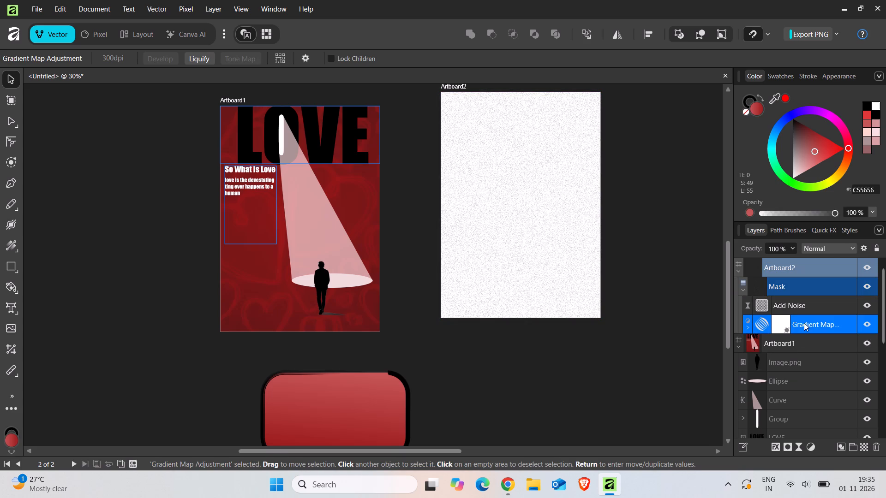
shift+click(811, 287)
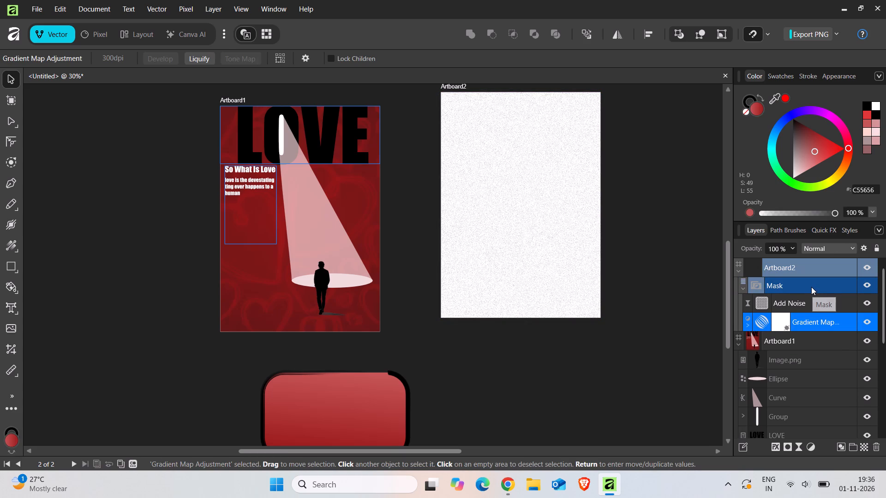
key(BackSpace)
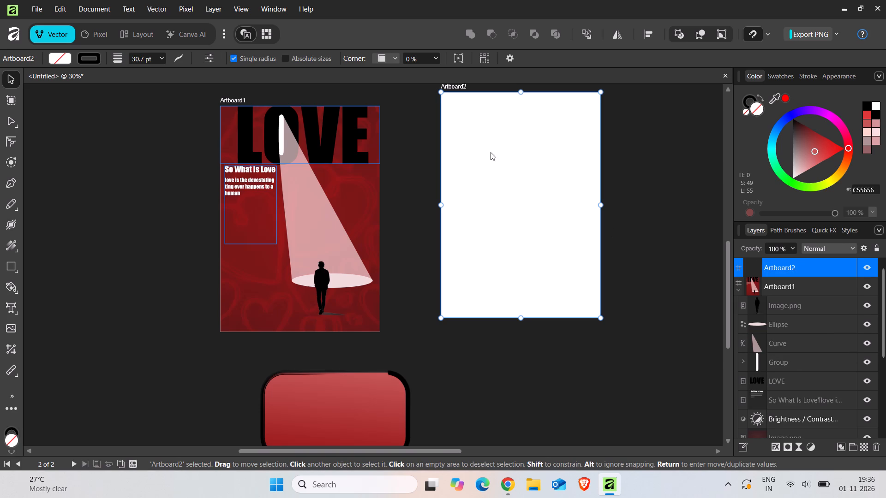
Draw a tall red gradient rectangle in the upper middle of the empty Artboard2.
click(11, 260)
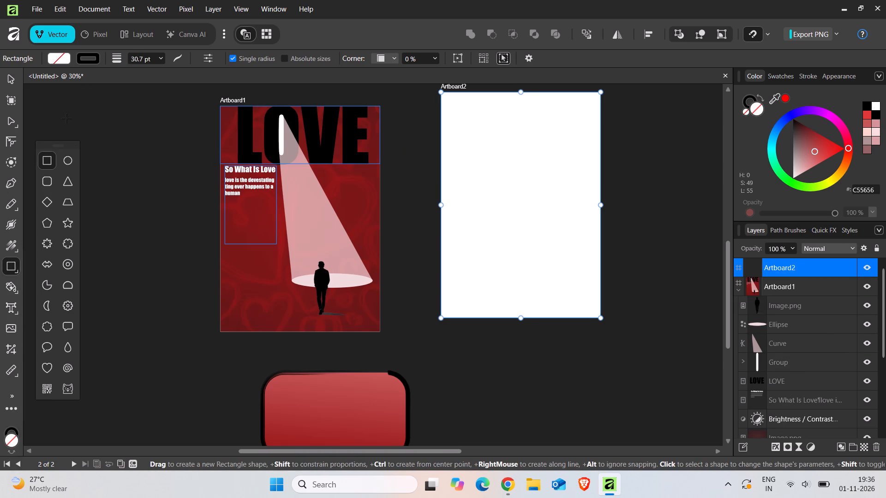
click(49, 164)
drag(484, 117, 560, 238)
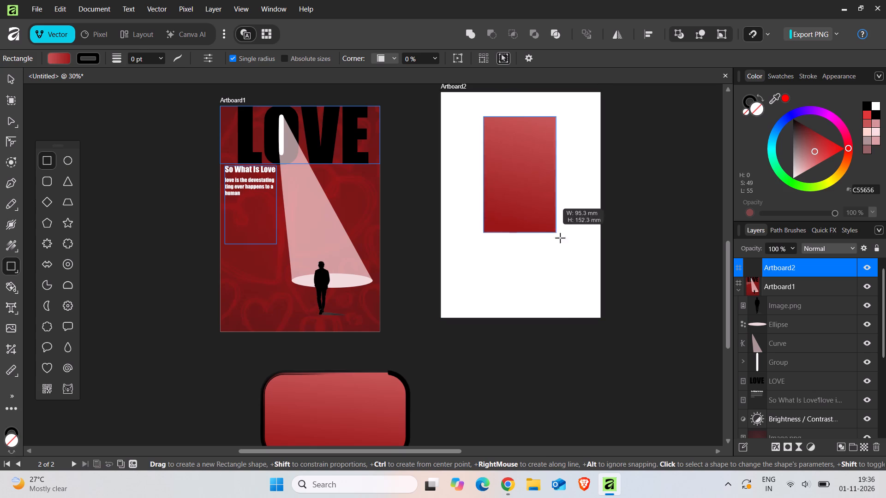
drag(560, 238, 564, 242)
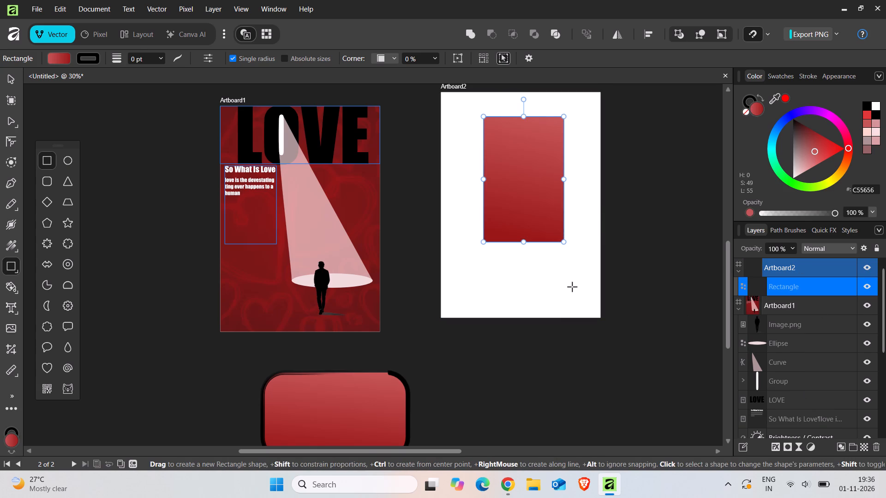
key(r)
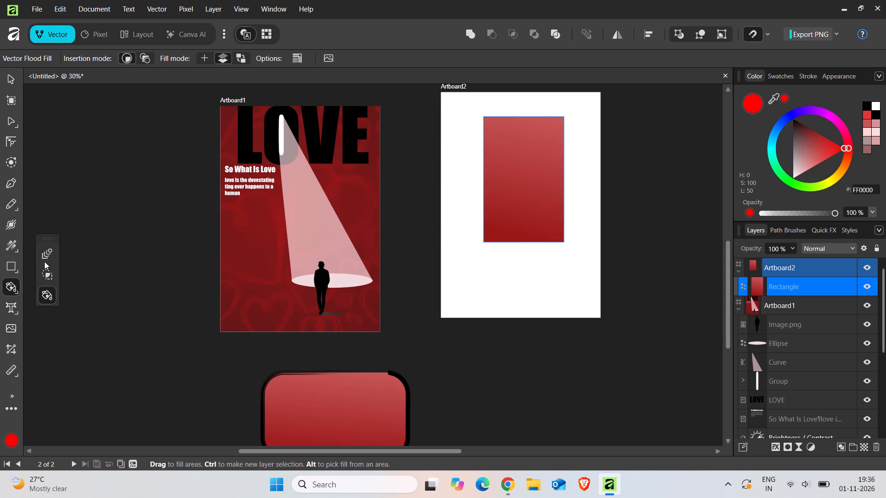
click(11, 265)
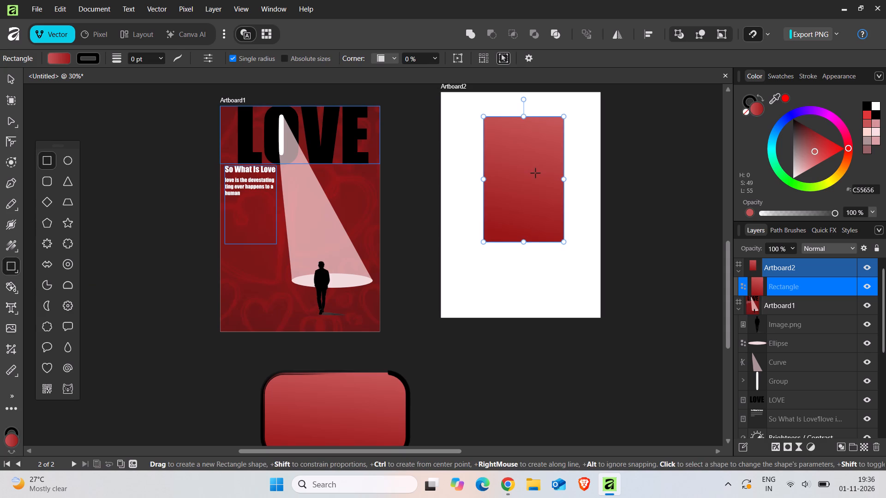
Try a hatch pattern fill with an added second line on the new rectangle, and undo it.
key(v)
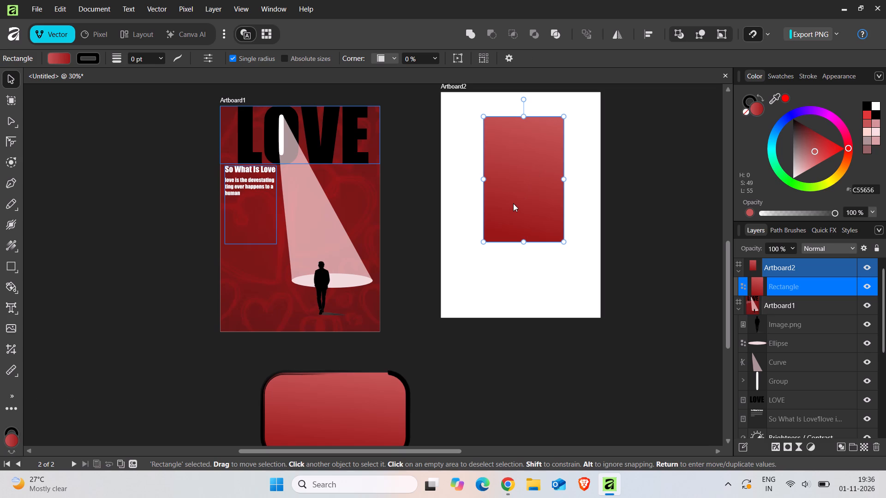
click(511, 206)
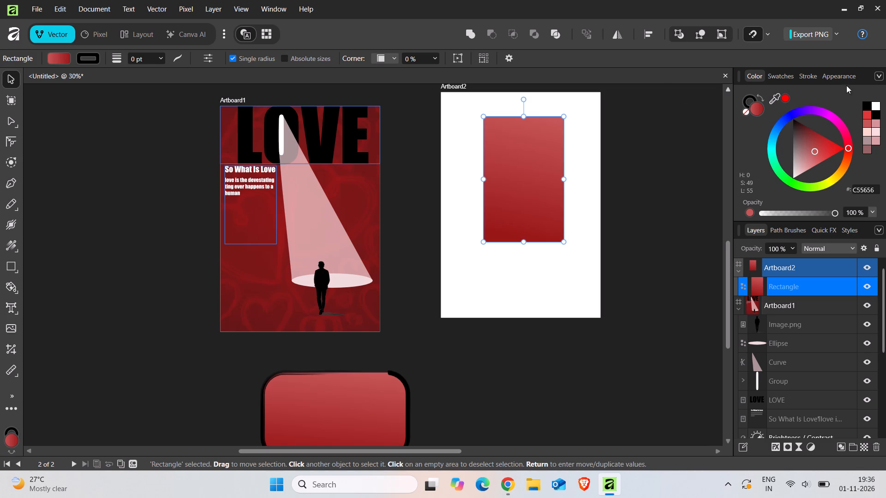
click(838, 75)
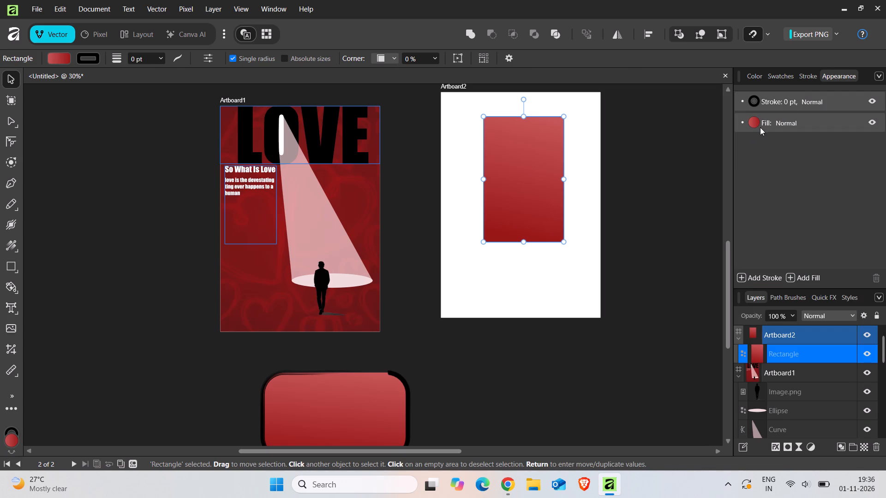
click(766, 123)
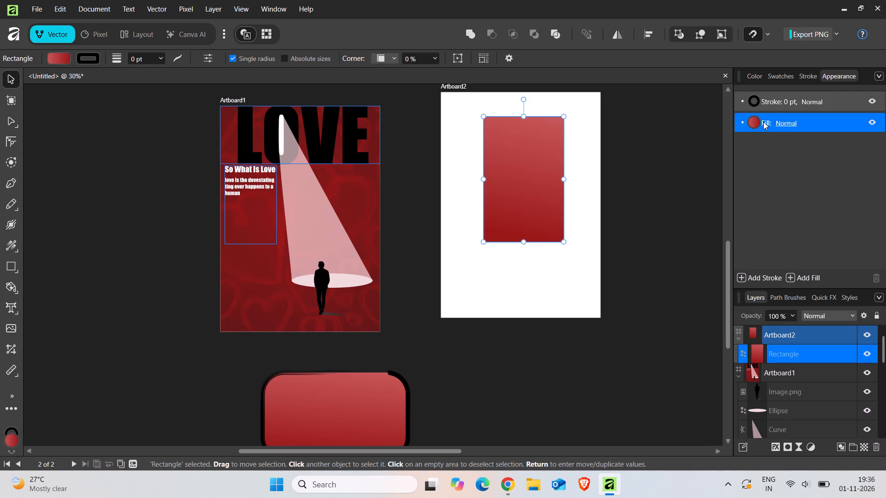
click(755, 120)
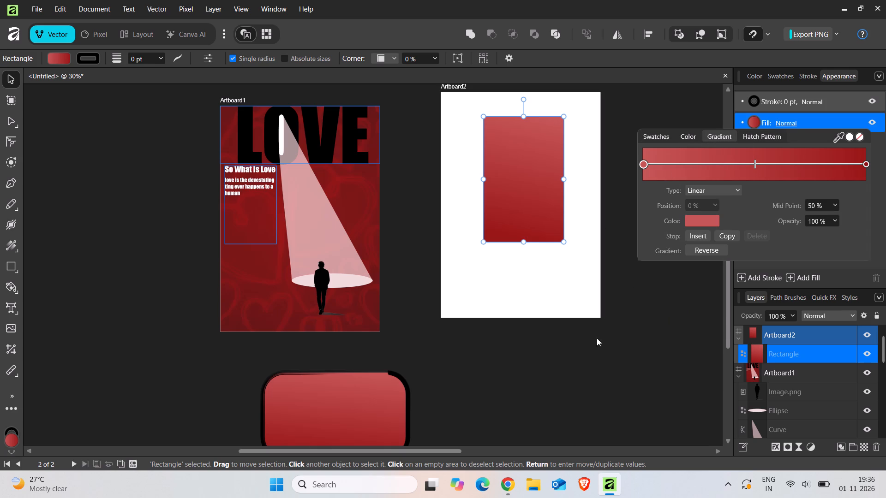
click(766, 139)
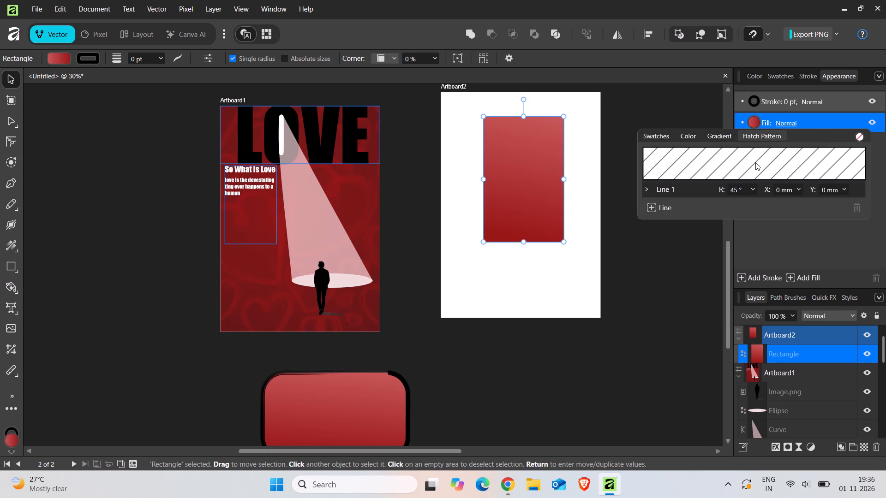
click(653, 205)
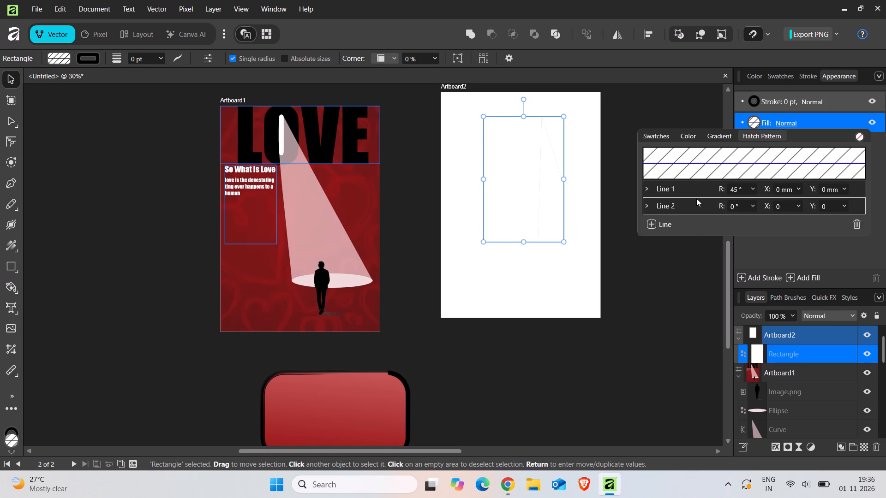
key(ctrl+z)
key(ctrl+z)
Remove the second hatch line and replace the Artboard2 rectangle's hatch fill with solid blue, RGB 0, 124, 227.
click(854, 225)
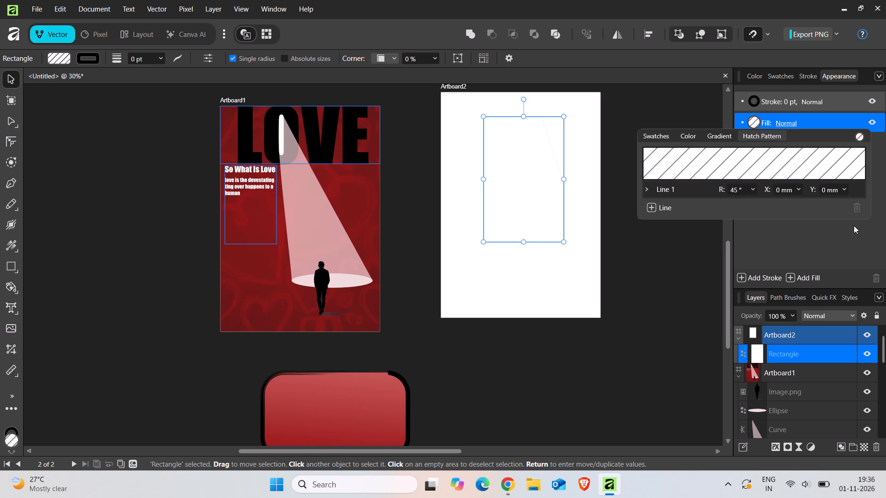
click(712, 141)
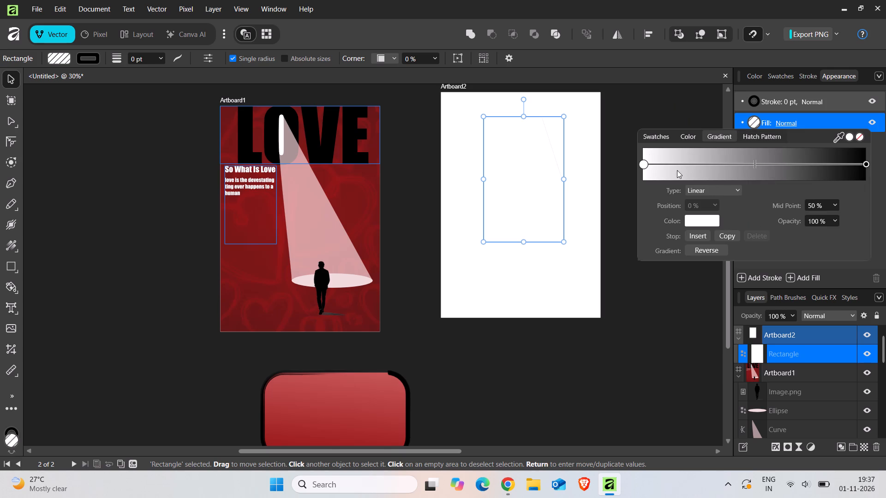
key(Return)
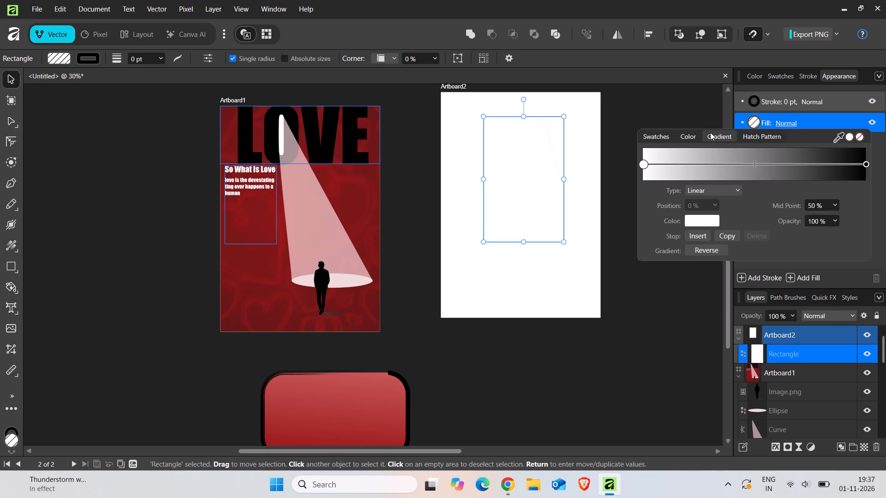
click(688, 134)
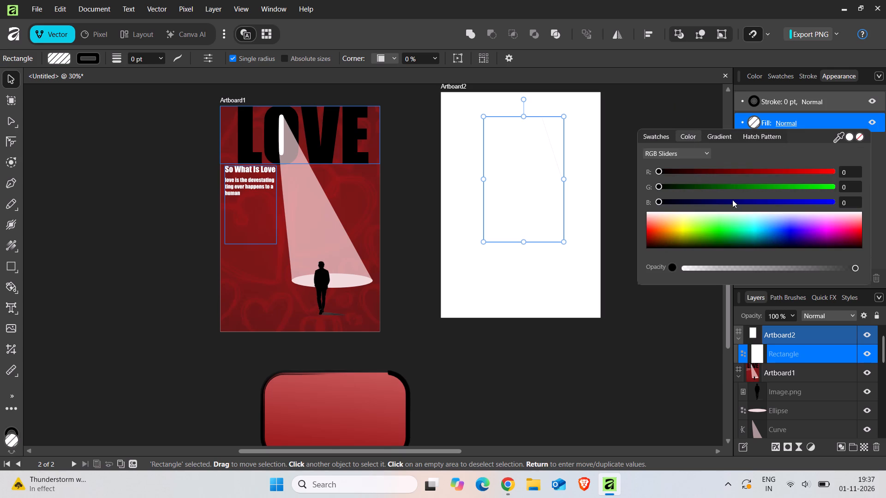
click(771, 232)
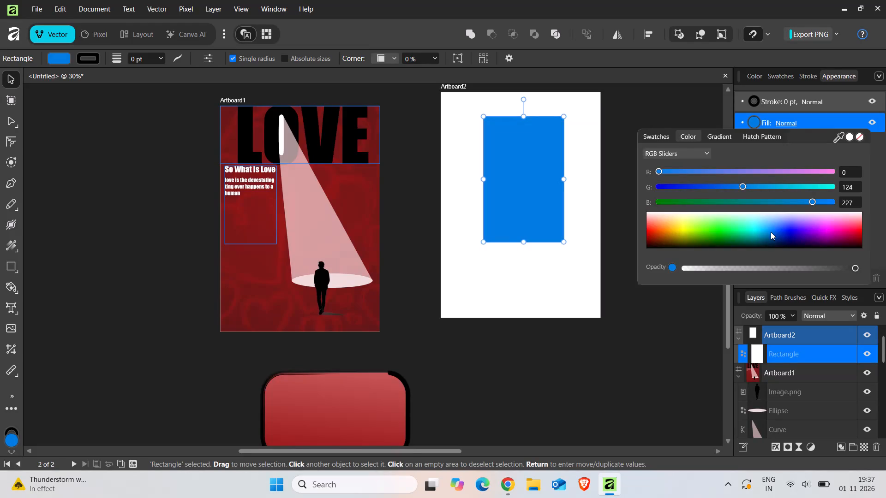
key(Return)
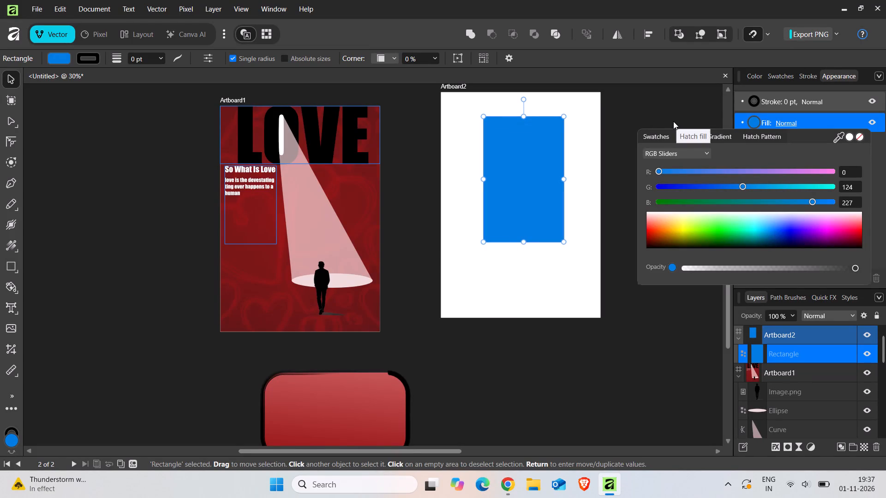
click(665, 103)
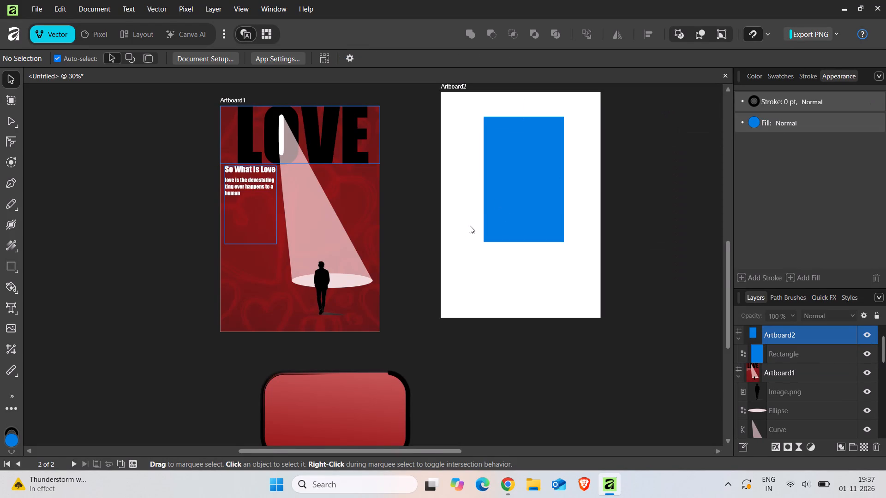
Duplicate the blue rectangle and enlarge the copy until it covers all of Artboard2.
click(517, 210)
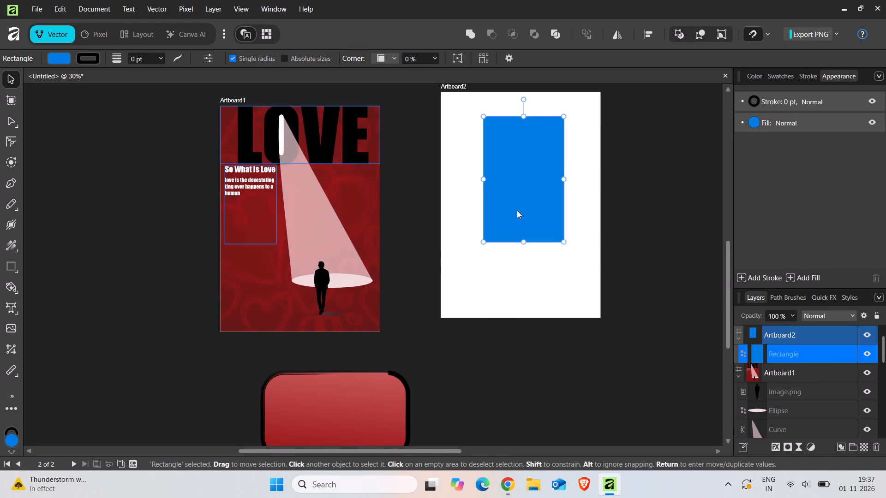
key(ctrl+c)
key(ctrl+v)
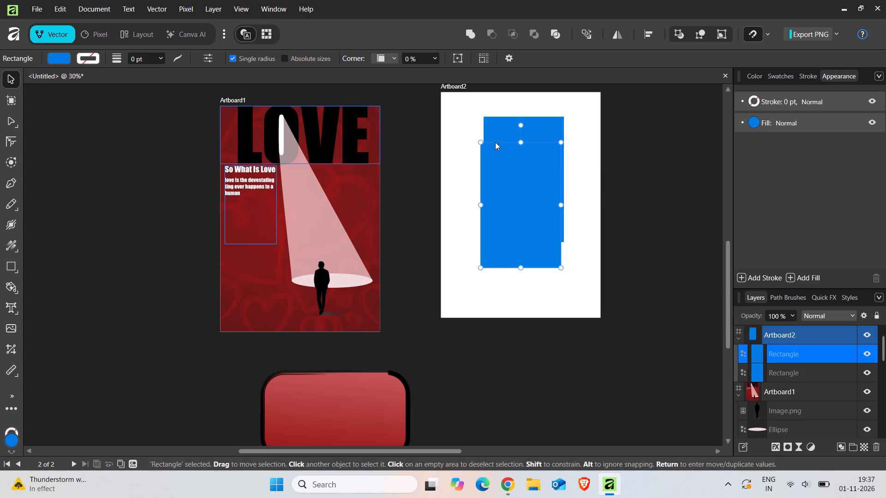
drag(483, 144, 479, 140)
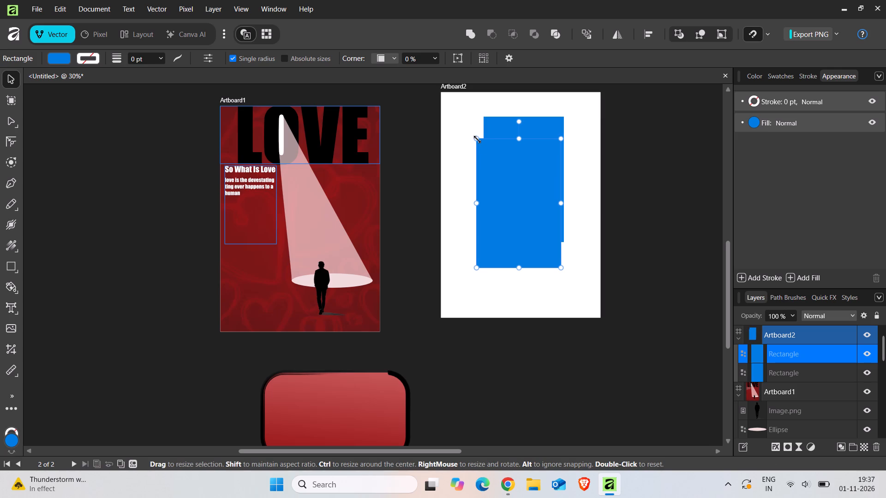
drag(477, 139, 434, 72)
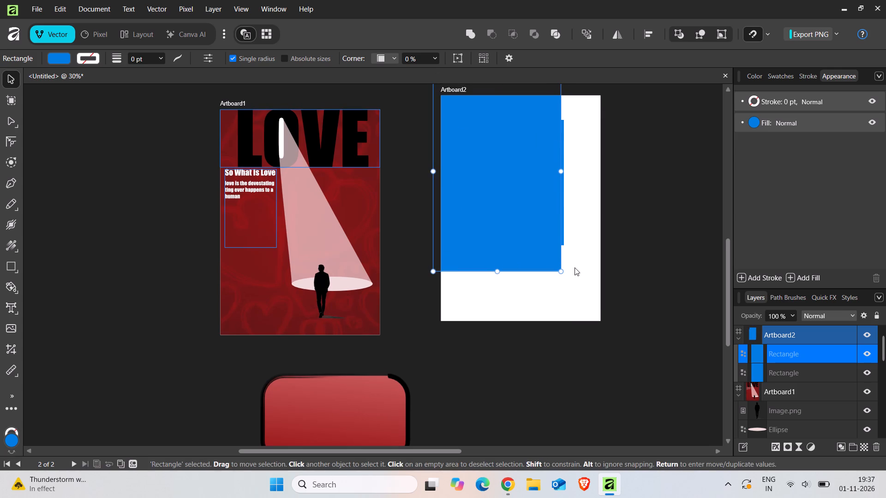
drag(561, 269, 650, 338)
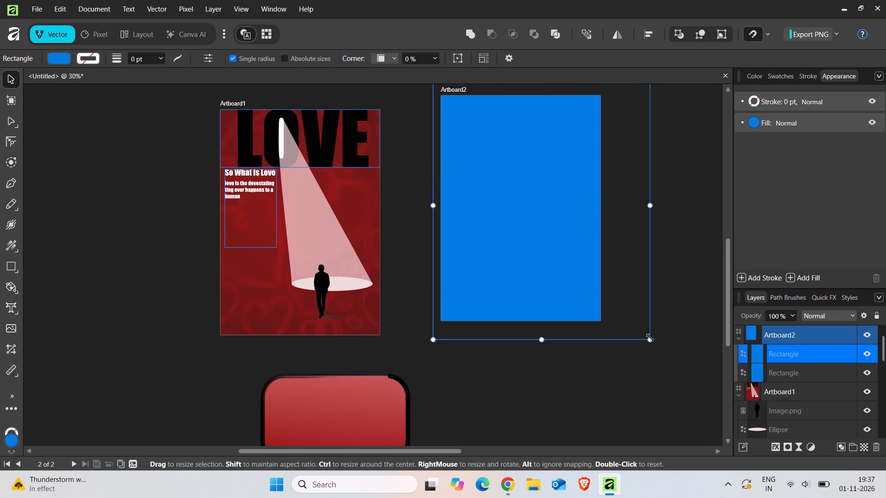
Recolour the large rectangle purple, RGB 202, 124, 227, and send it behind the small blue rectangle.
click(754, 125)
click(754, 125)
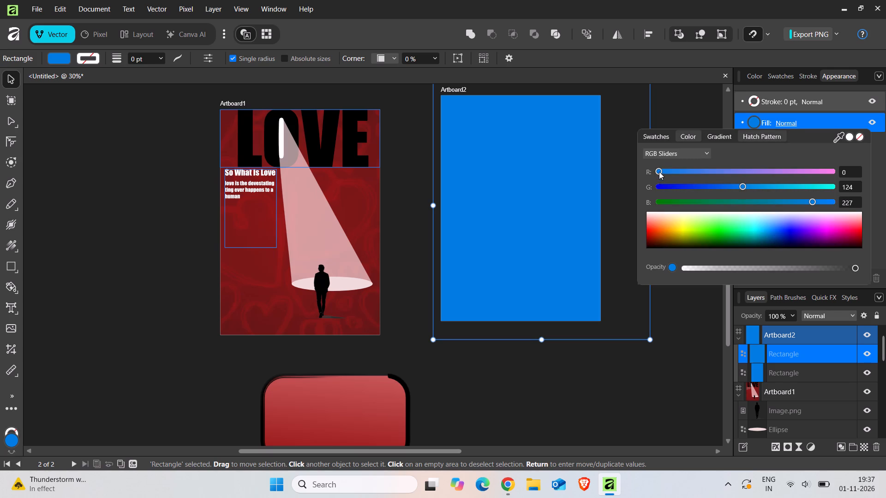
drag(659, 169, 796, 182)
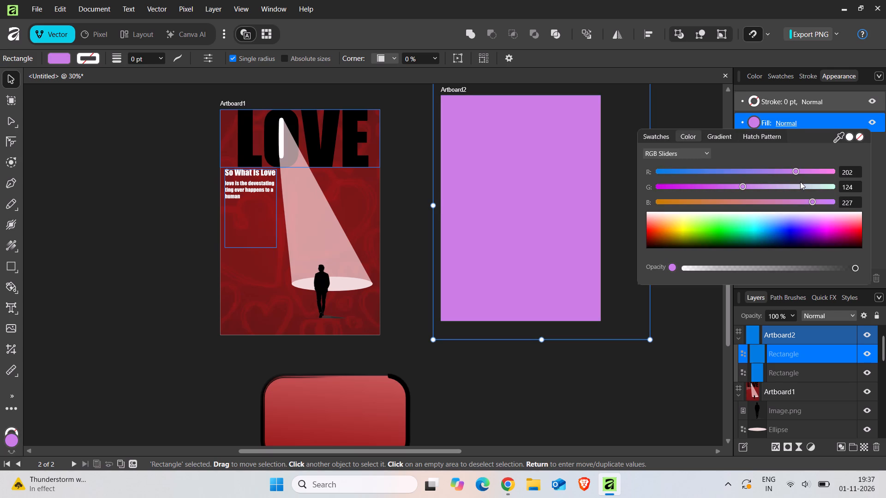
click(485, 260)
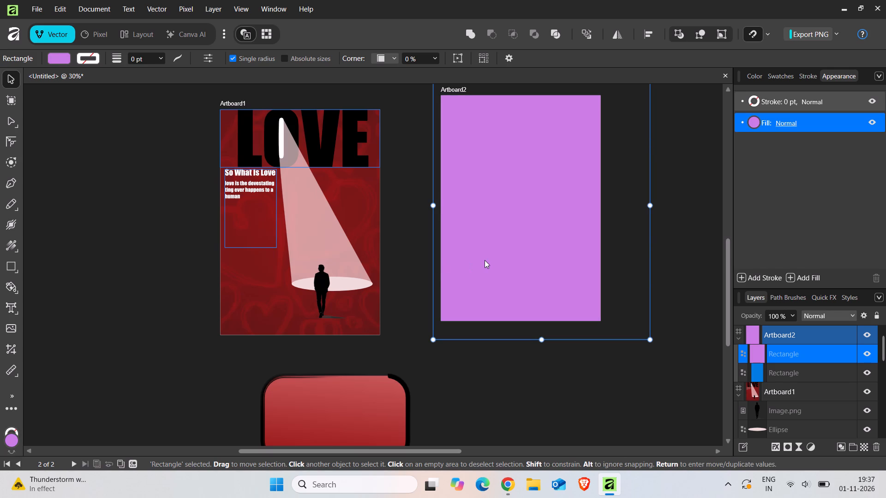
key(ctrl+bracketleft)
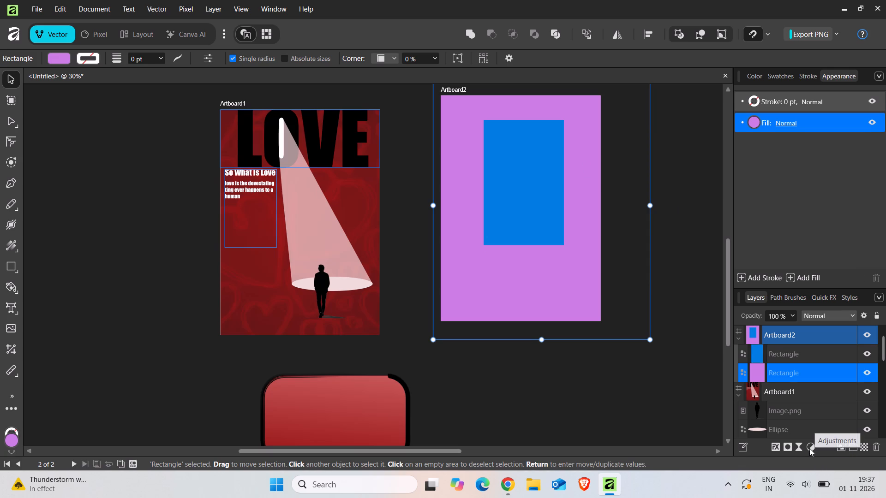
Add a live Add Noise filter to the large purple rectangle with 50 % intensity.
click(809, 448)
scroll(853, 254, down, 1)
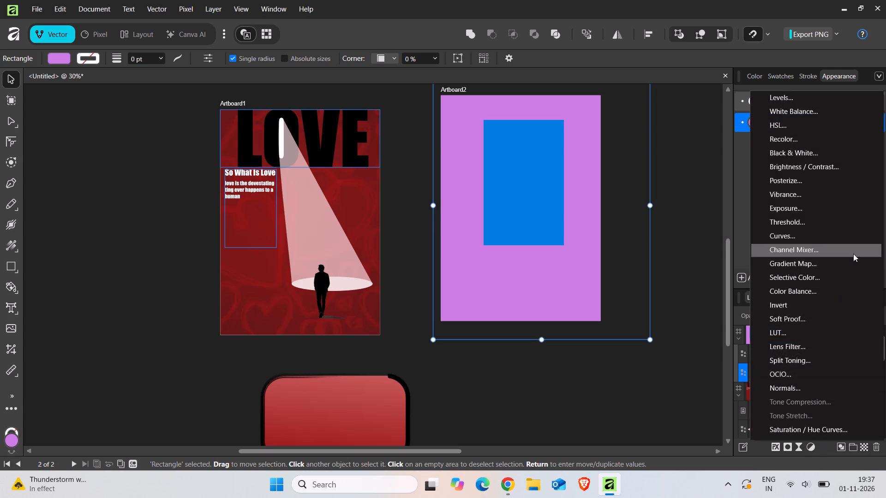
scroll(853, 254, down, 1)
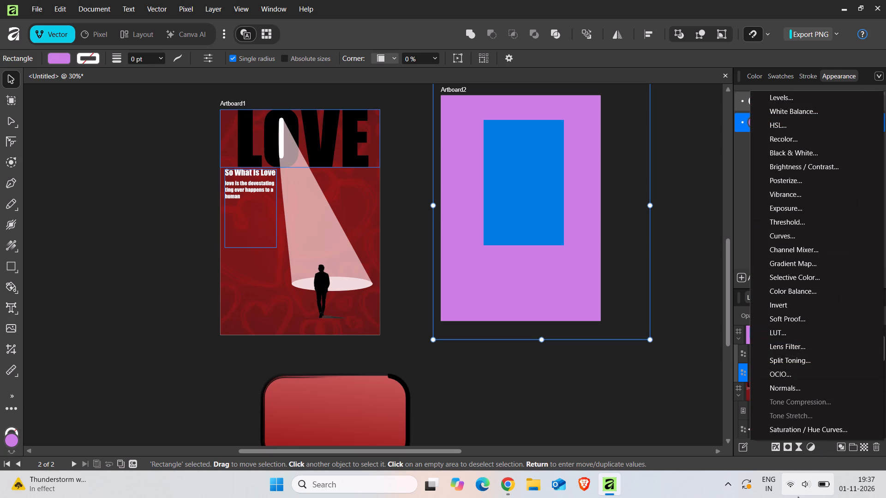
click(797, 445)
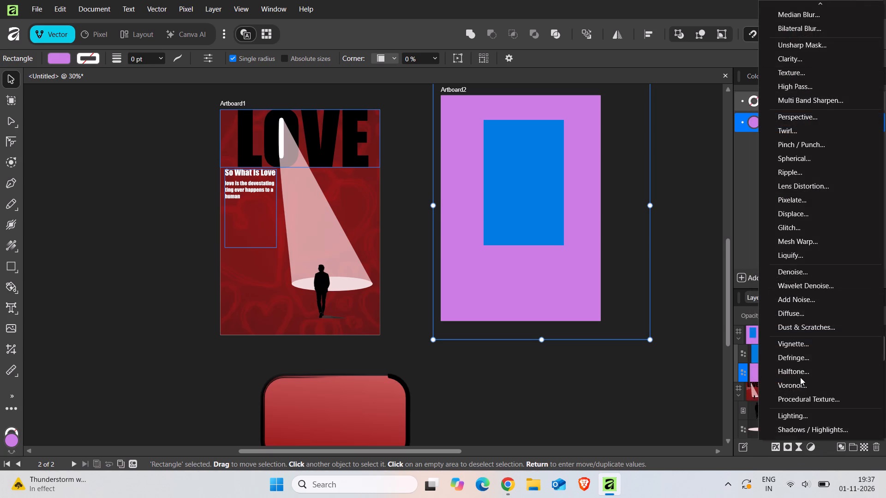
click(811, 296)
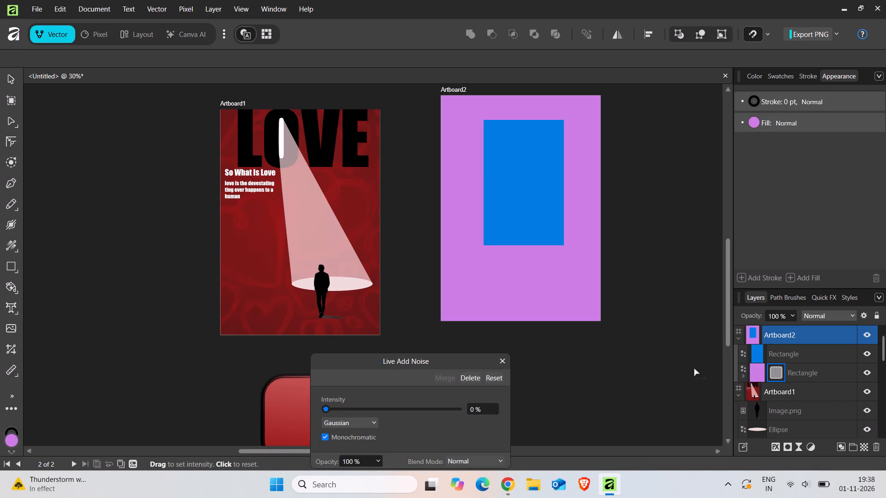
click(382, 409)
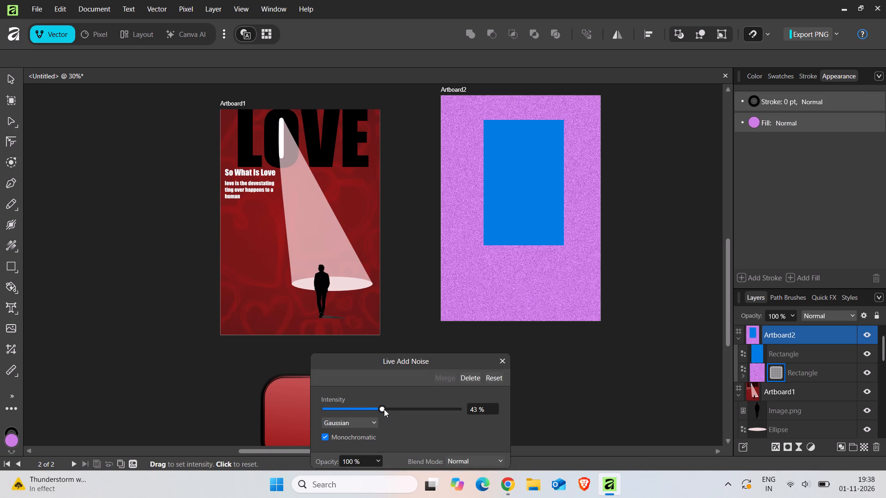
drag(385, 409, 391, 408)
Move the Add Noise filter out of the purple rectangle to the top of Artboard2 and clip it to the blue rectangle.
click(780, 373)
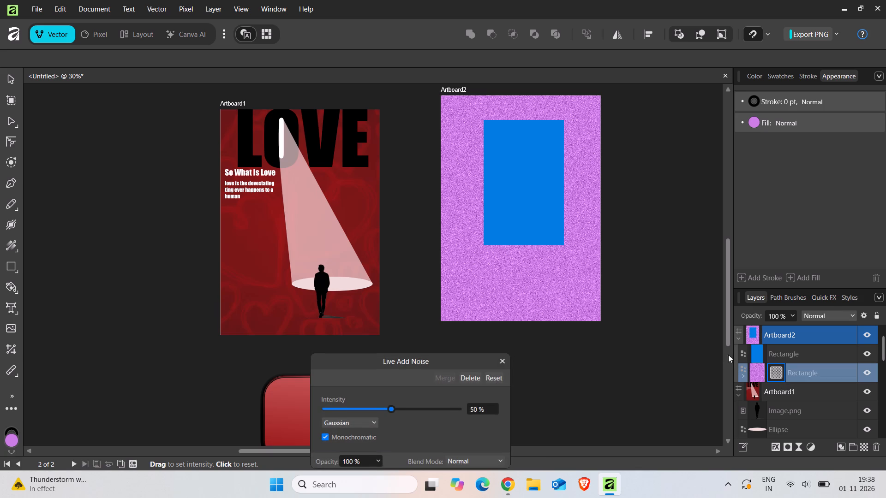
drag(775, 372, 783, 326)
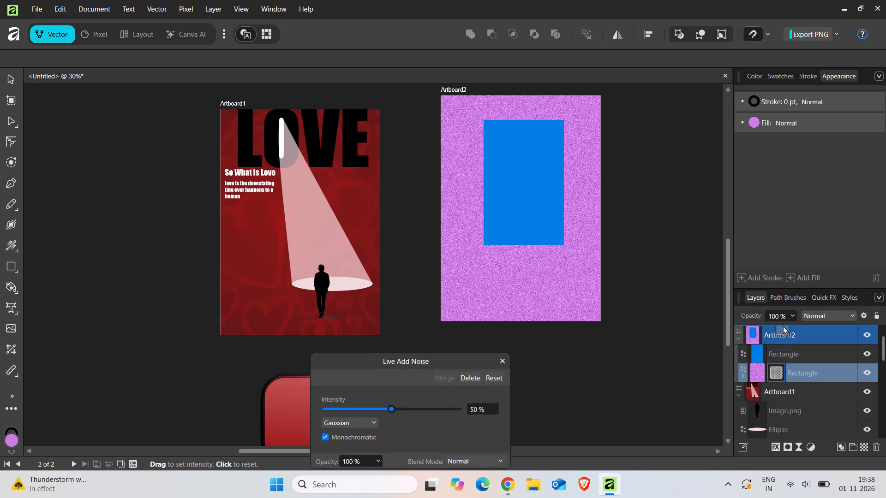
drag(783, 326, 783, 322)
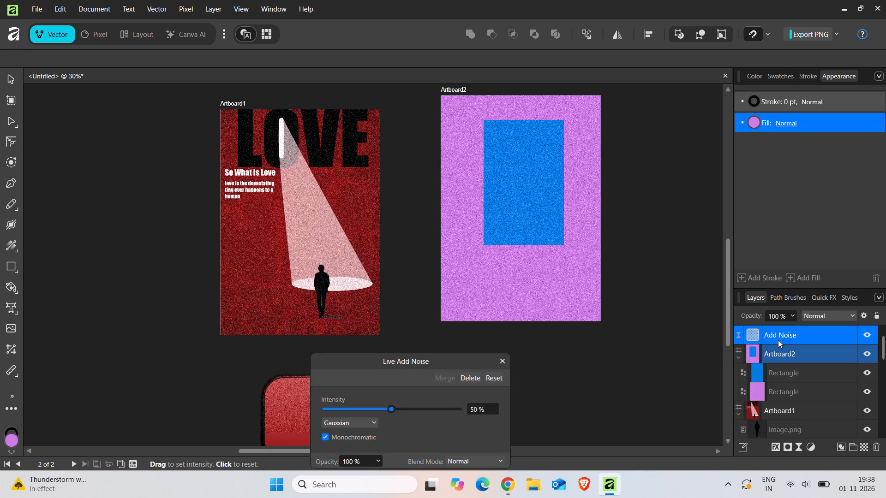
drag(778, 340, 778, 363)
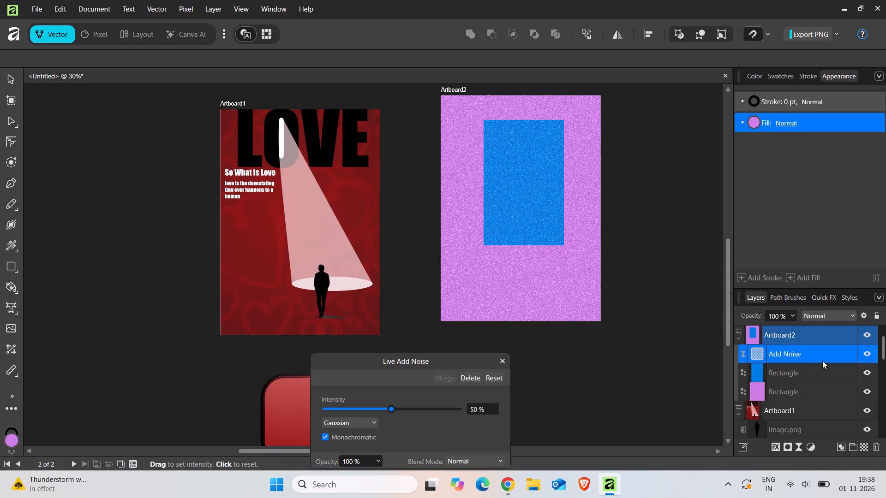
right_click(772, 354)
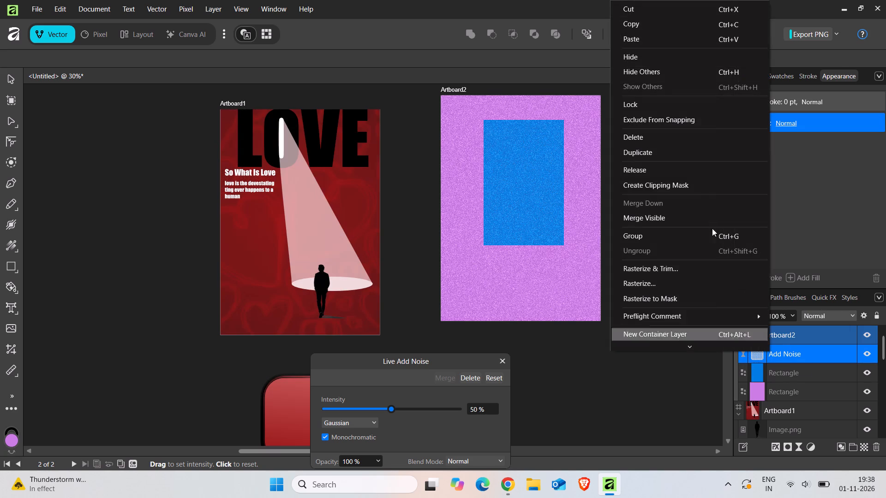
click(694, 179)
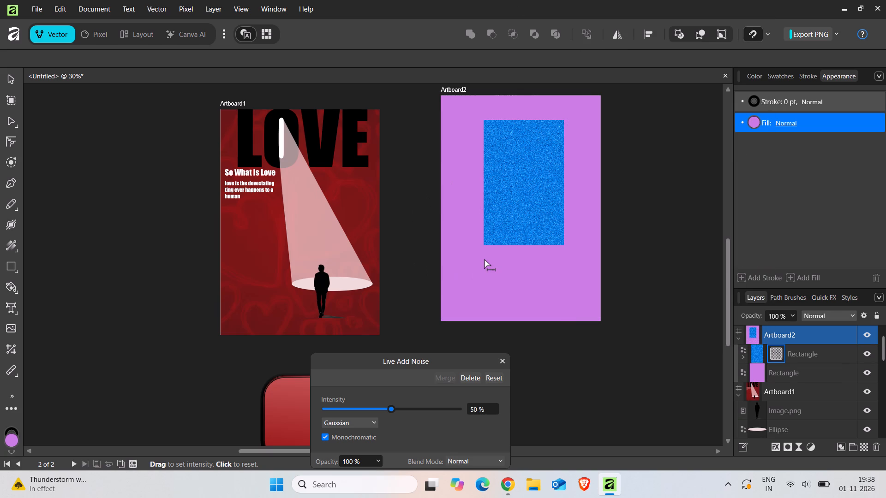
Draw a large five-point star on Artboard2 and position it overlapping the blue rectangle's lower right corner.
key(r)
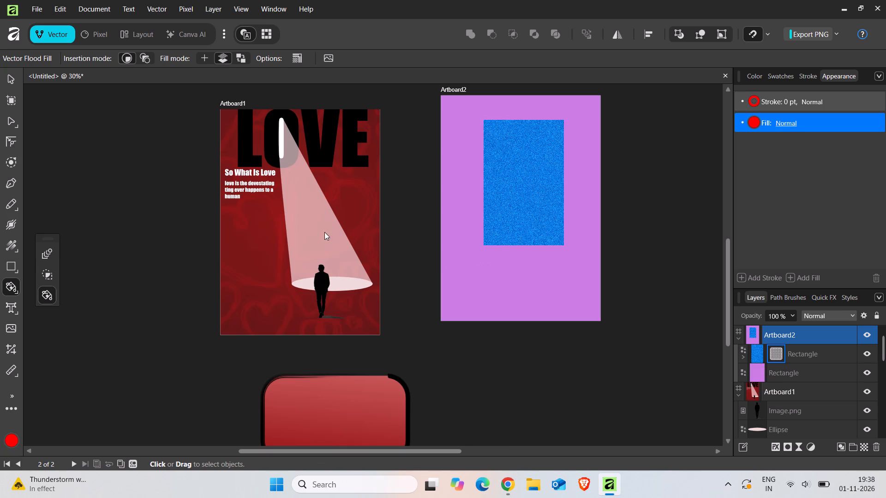
click(8, 267)
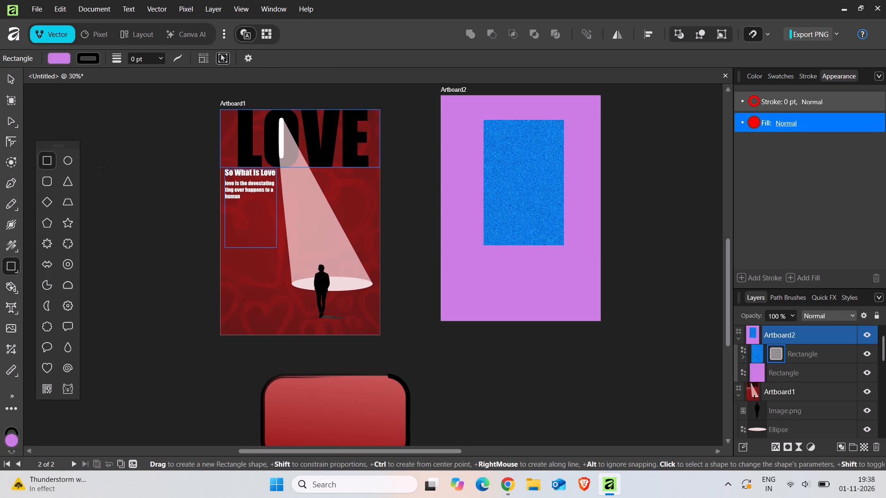
click(72, 221)
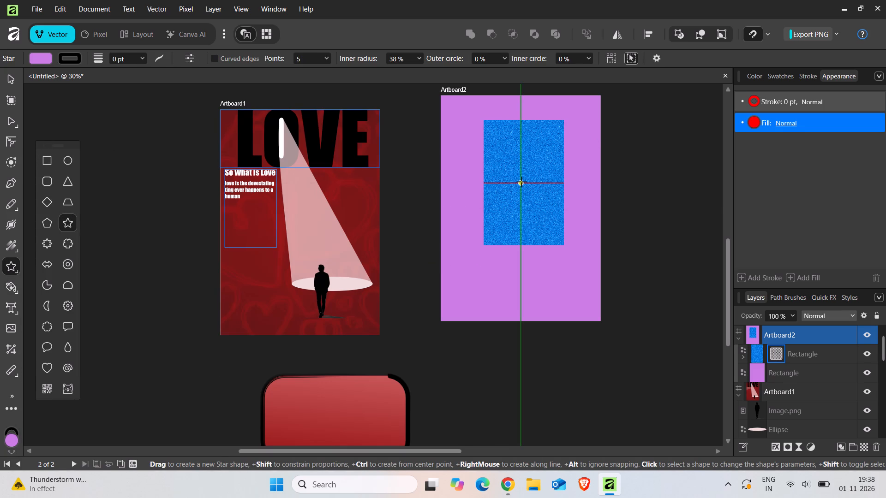
shift+drag(521, 182, 622, 285)
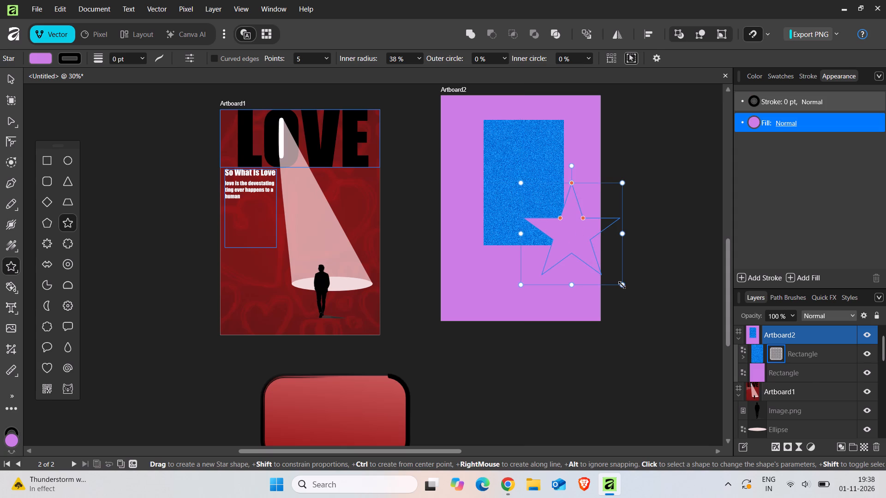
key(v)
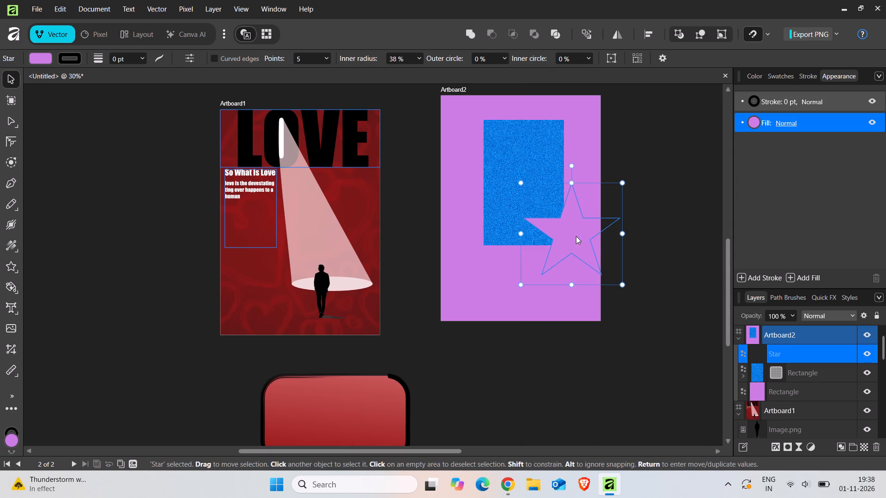
drag(568, 236, 551, 230)
Change the star's fill to bright magenta and deselect it.
click(751, 125)
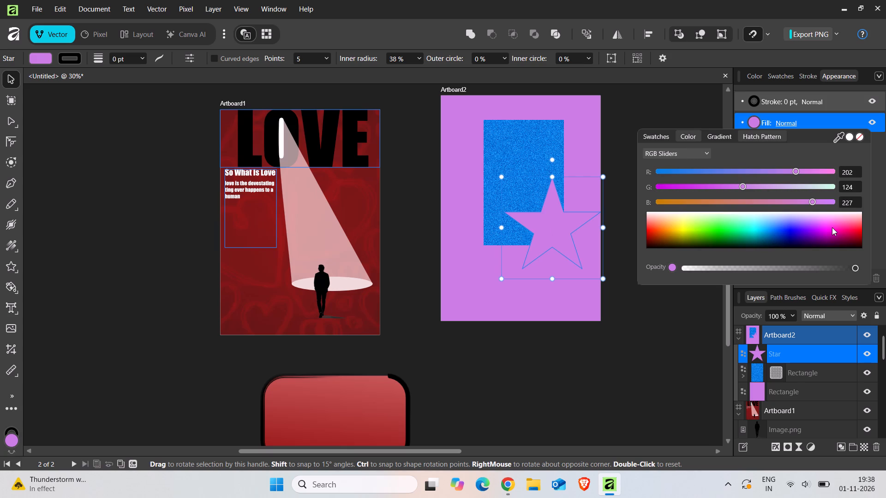
click(832, 227)
click(607, 381)
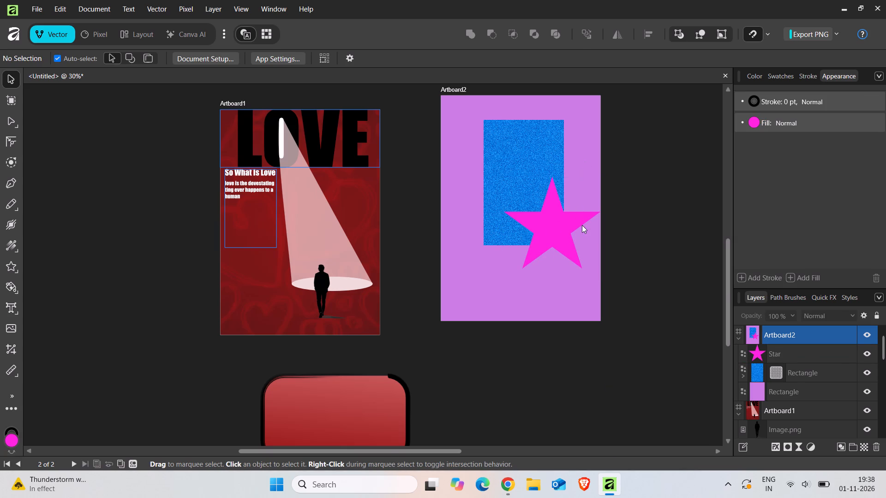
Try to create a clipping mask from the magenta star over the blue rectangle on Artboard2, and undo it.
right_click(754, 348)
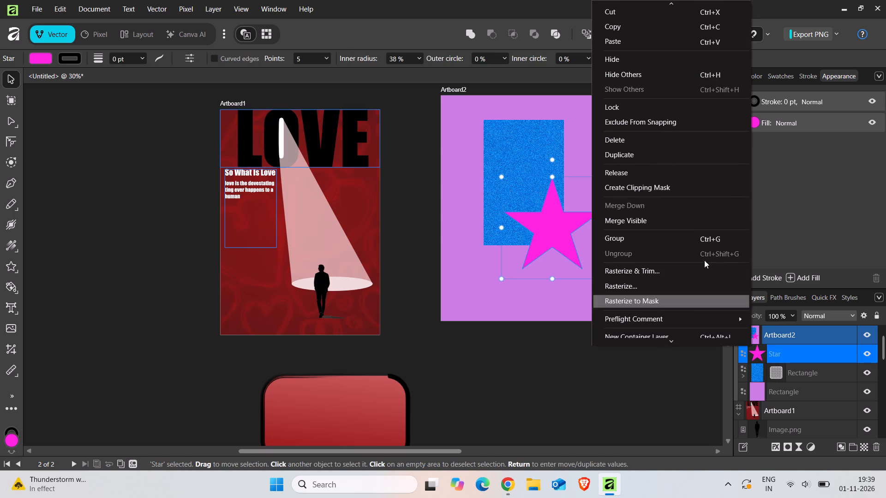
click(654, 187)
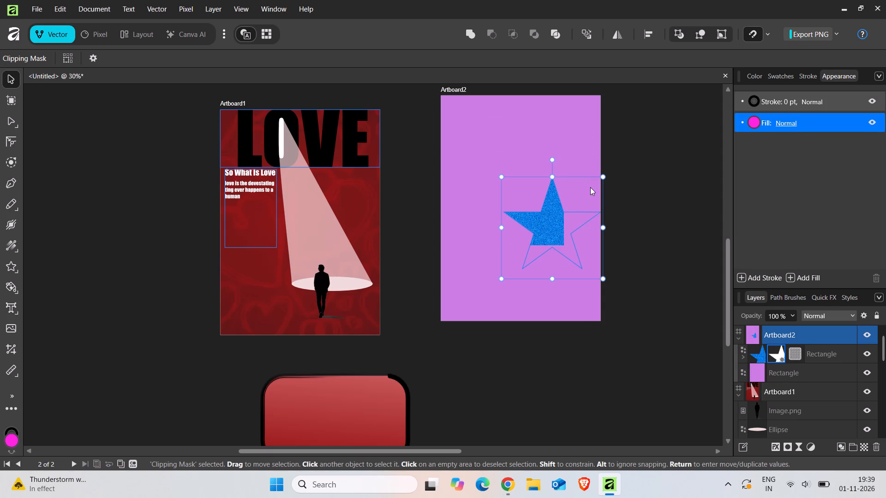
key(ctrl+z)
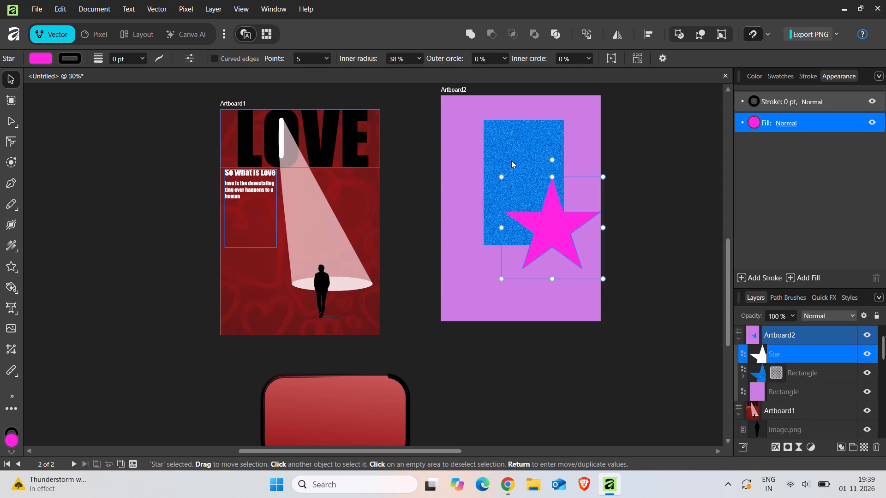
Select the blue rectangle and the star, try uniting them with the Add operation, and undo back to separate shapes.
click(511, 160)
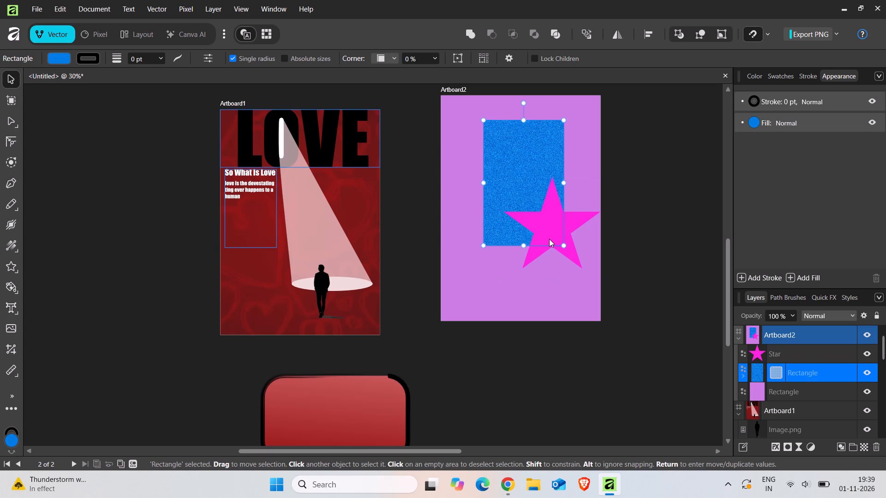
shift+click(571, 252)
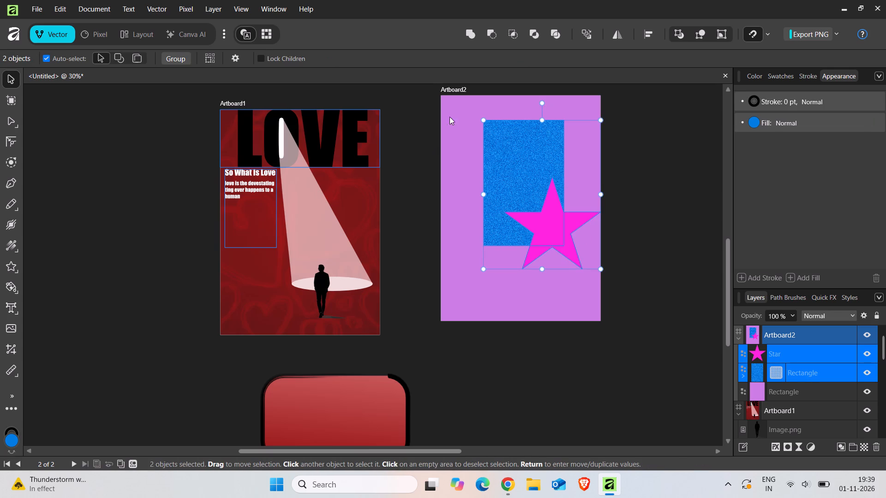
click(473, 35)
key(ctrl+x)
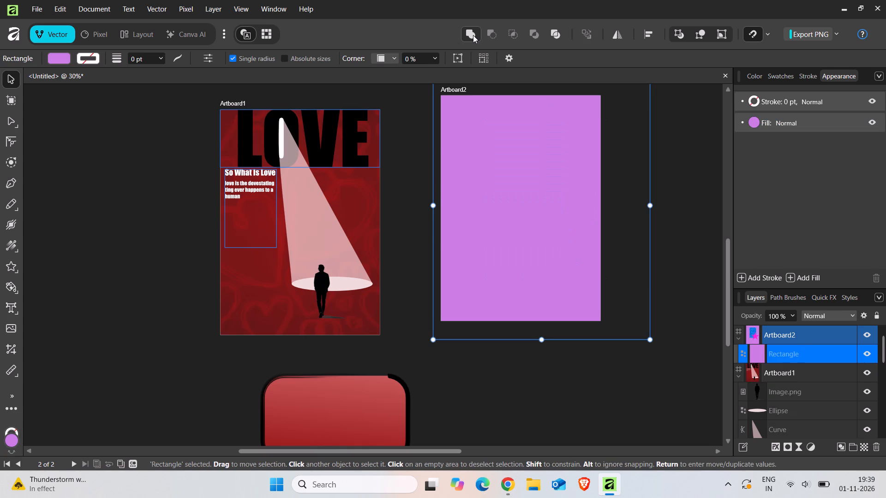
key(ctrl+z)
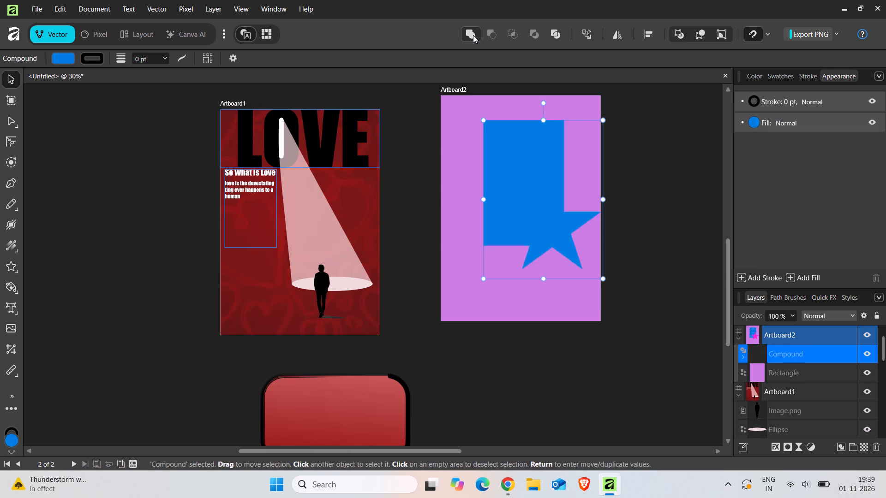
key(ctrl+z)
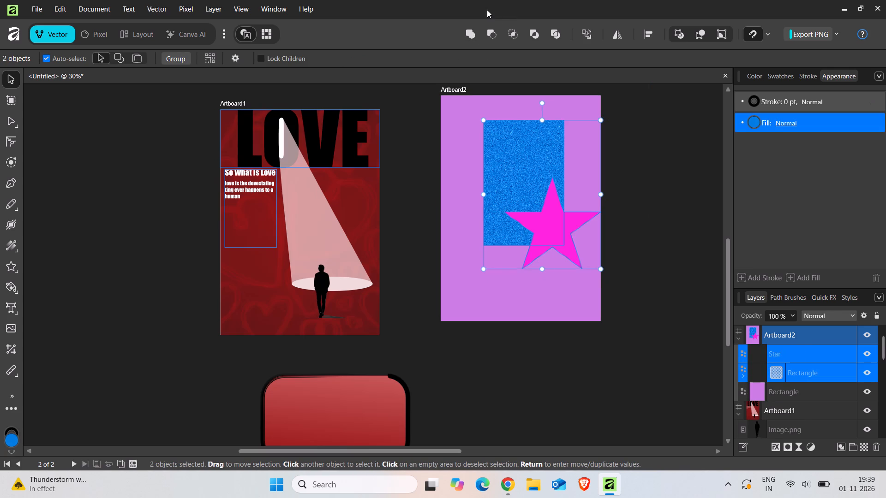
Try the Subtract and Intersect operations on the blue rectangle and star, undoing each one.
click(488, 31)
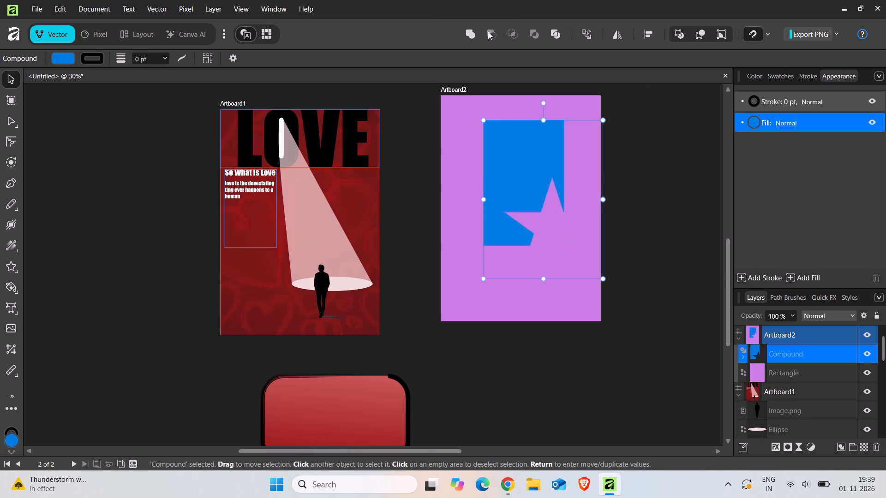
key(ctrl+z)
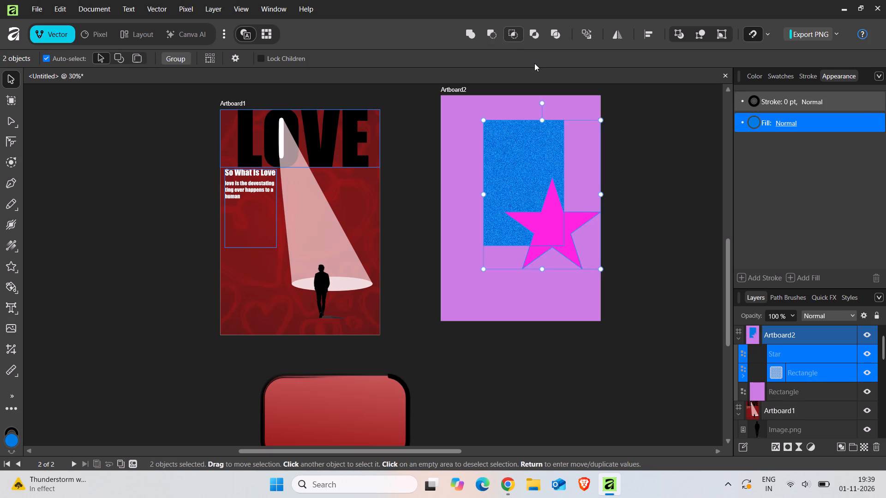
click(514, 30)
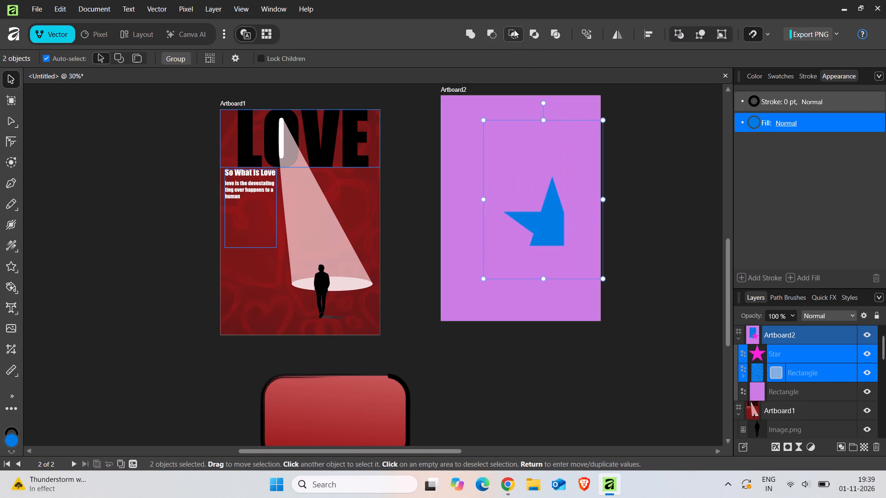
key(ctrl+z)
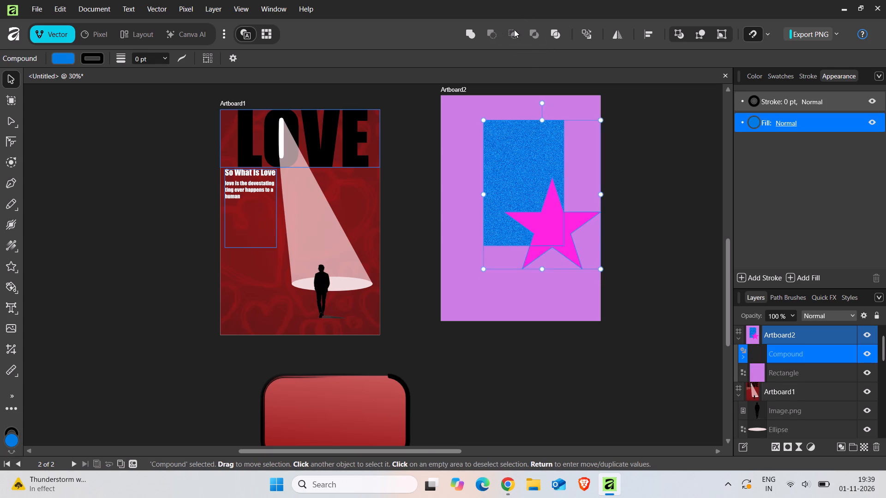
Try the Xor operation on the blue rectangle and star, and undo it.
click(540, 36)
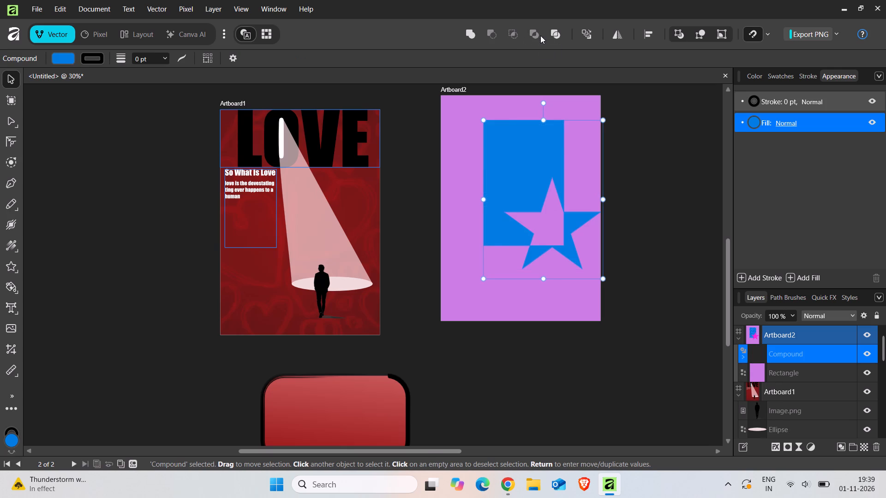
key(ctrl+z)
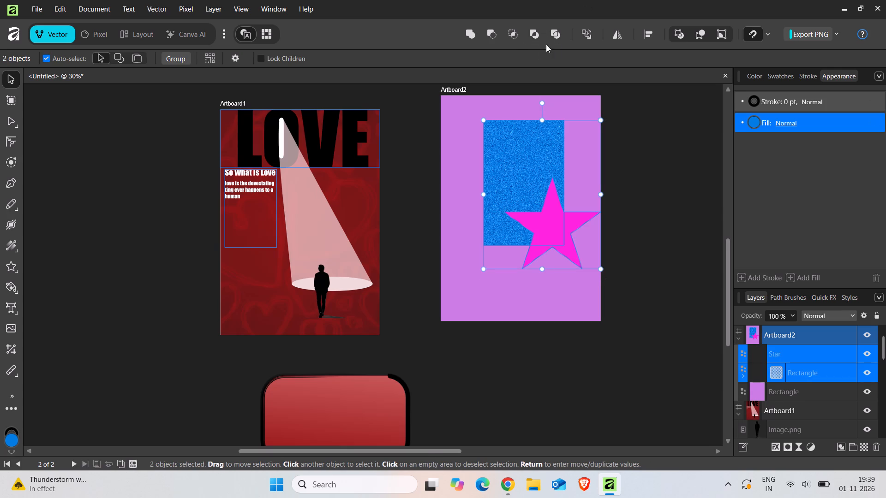
Divide the blue rectangle and star where they overlap, and delete the star's part outside the rectangle.
click(557, 36)
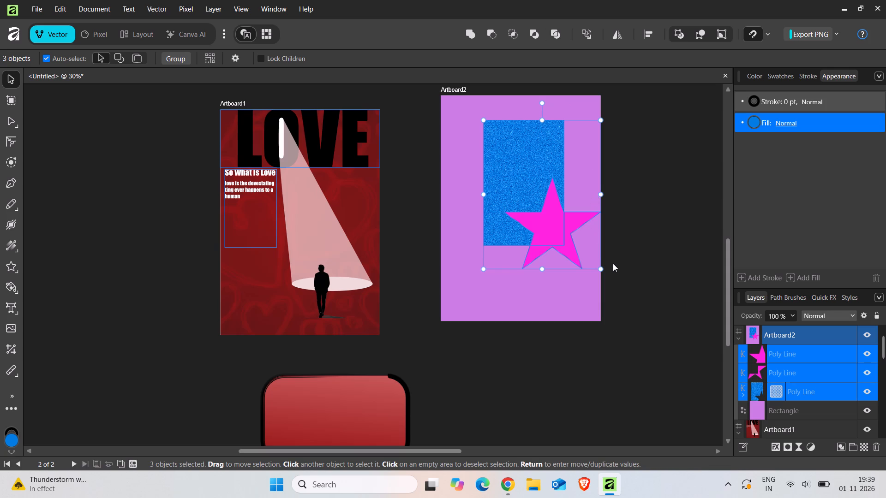
click(659, 236)
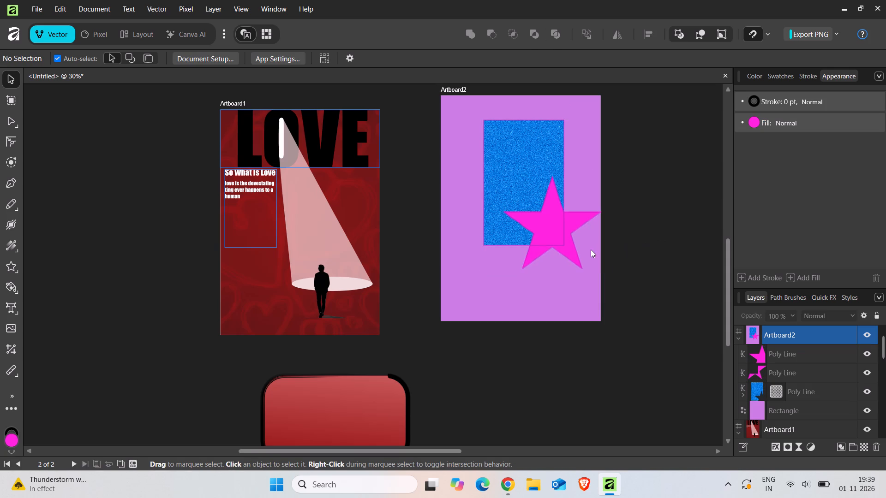
click(573, 255)
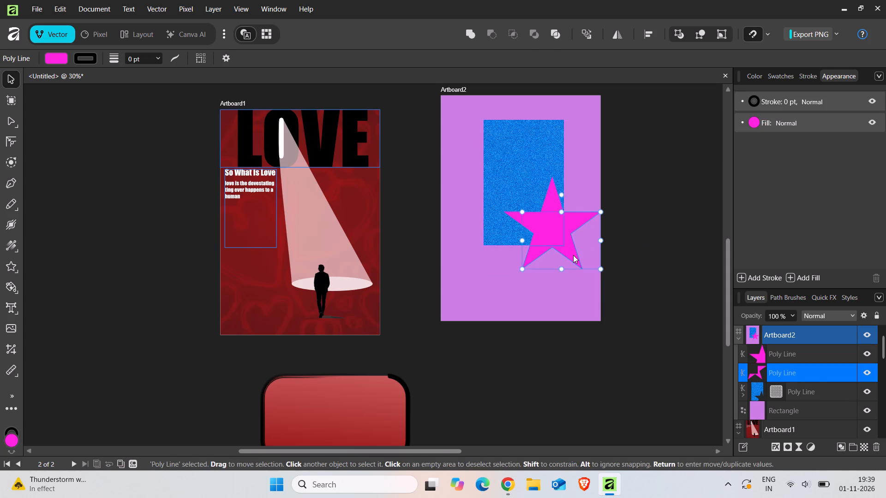
key(BackSpace)
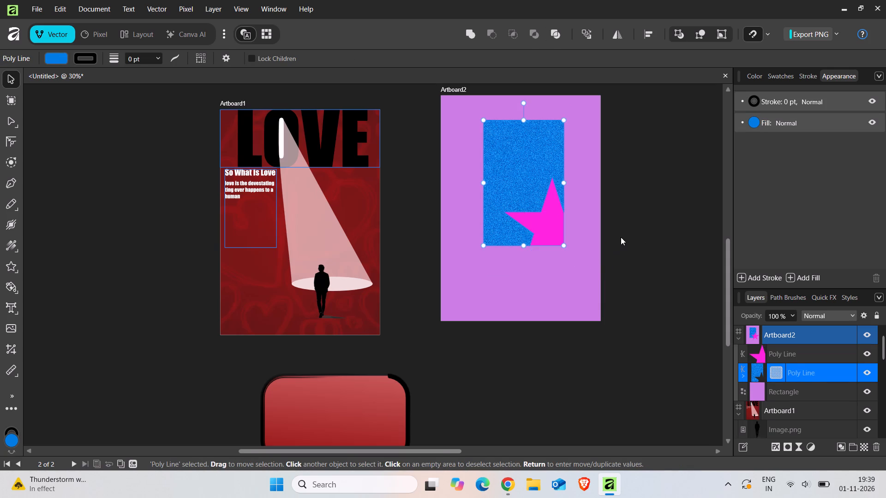
click(621, 237)
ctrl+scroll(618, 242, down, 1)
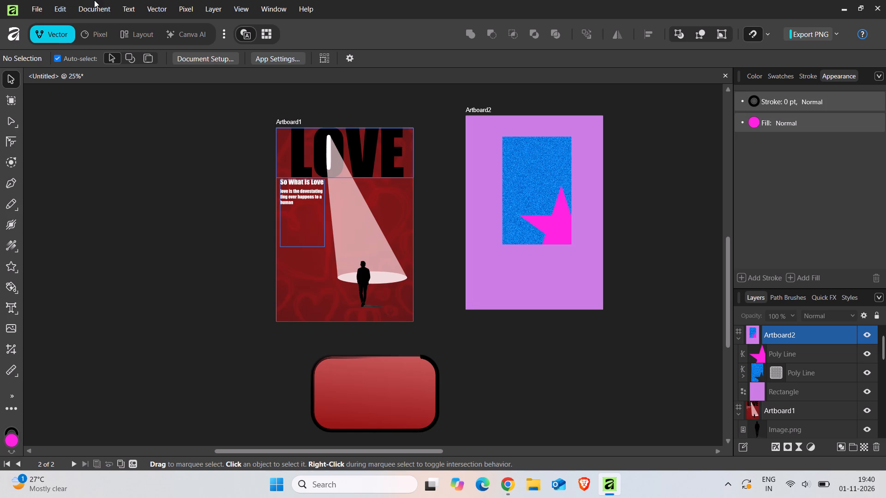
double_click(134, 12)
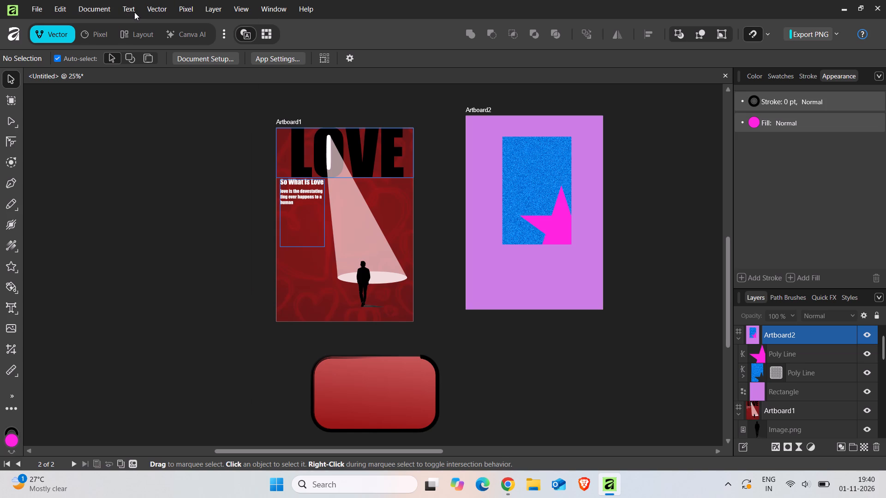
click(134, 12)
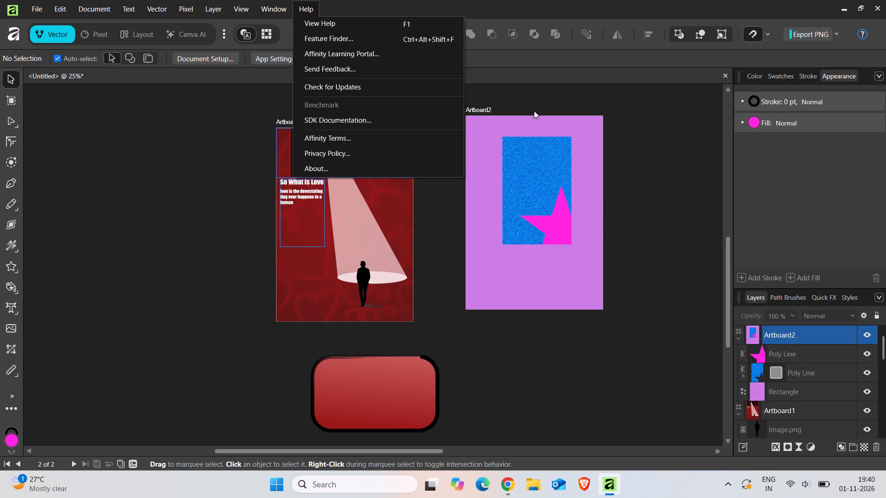
Examine the PNG export settings and the list of available file formats, leaving them without exporting.
click(838, 30)
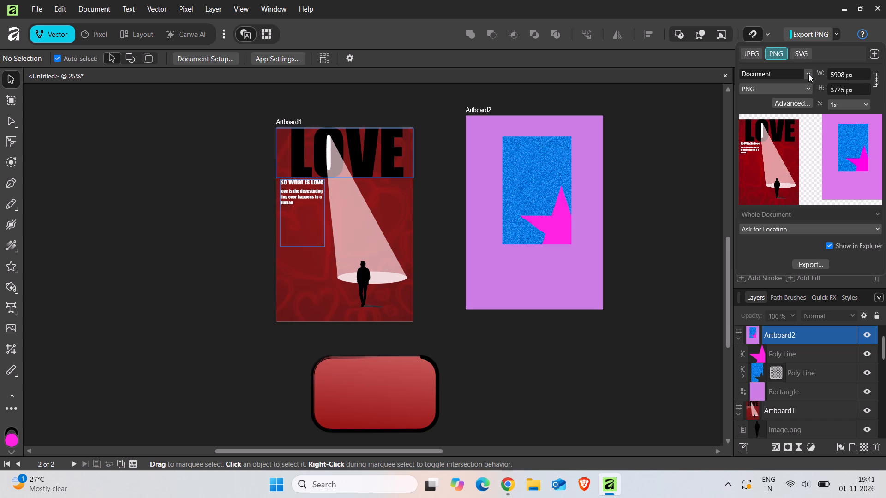
click(808, 74)
click(808, 74)
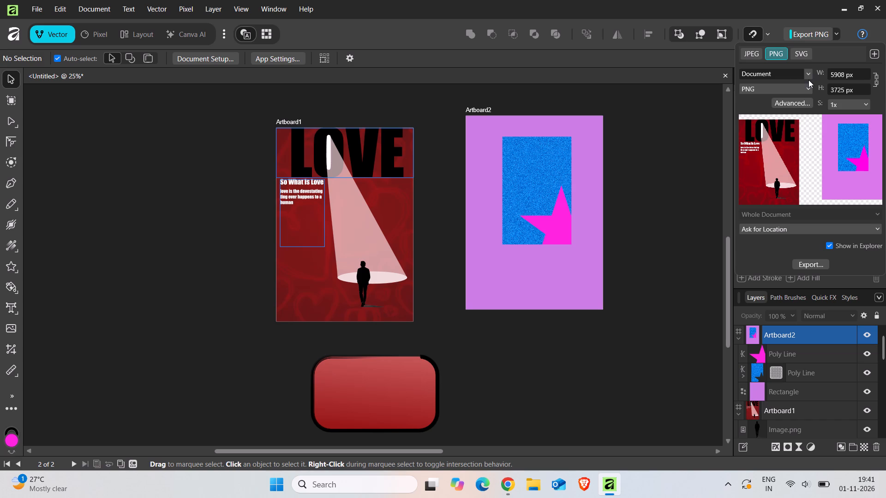
click(809, 90)
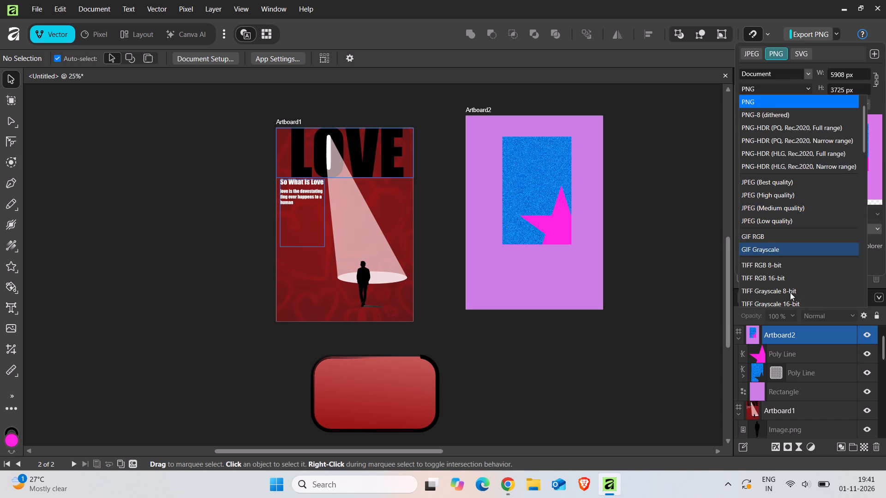
scroll(815, 241, down, 3)
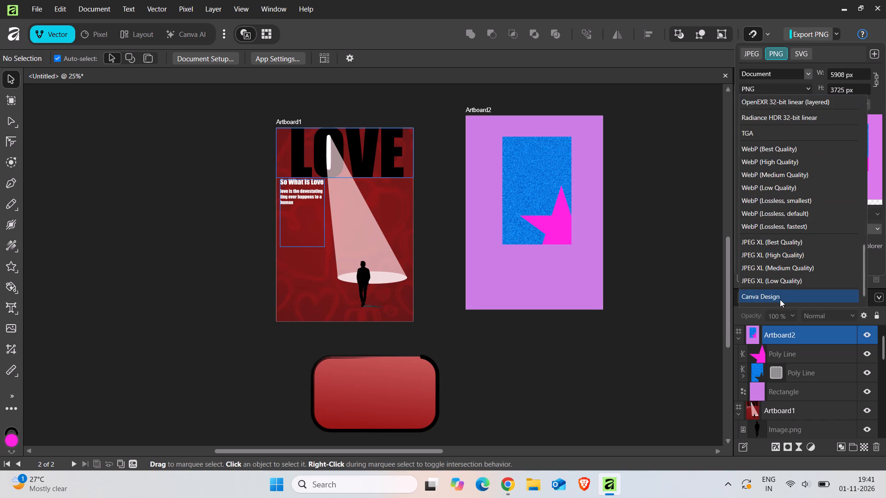
click(656, 184)
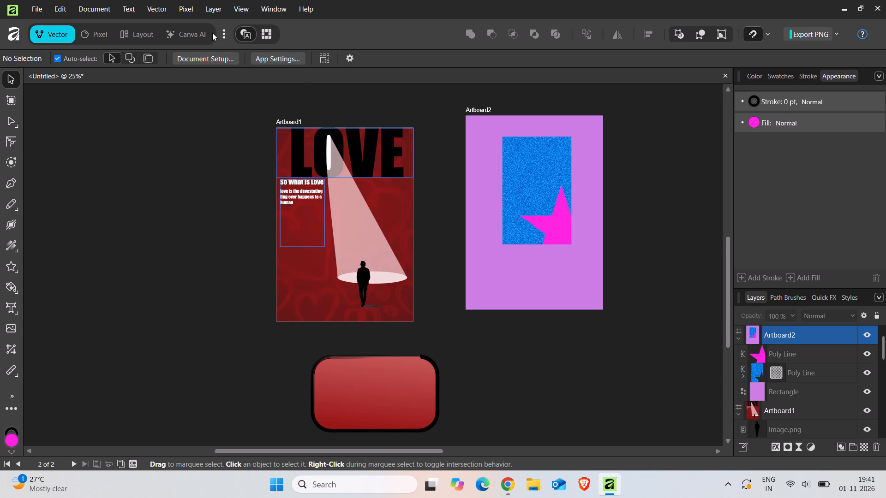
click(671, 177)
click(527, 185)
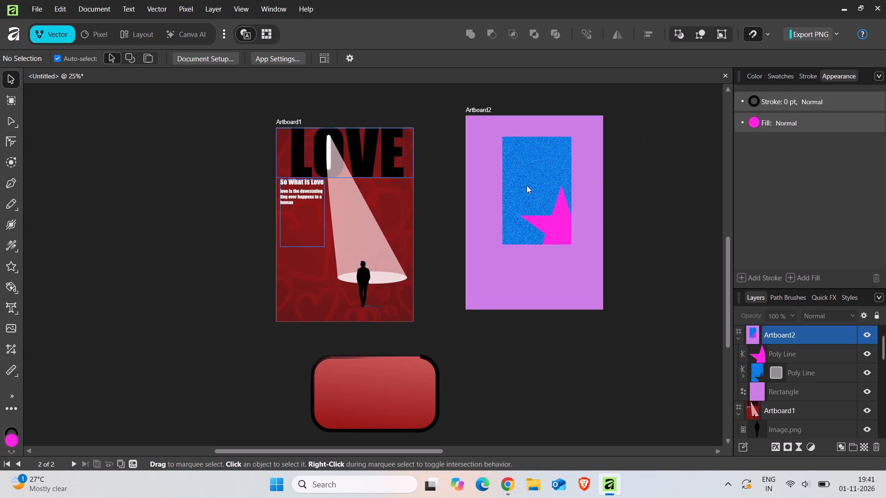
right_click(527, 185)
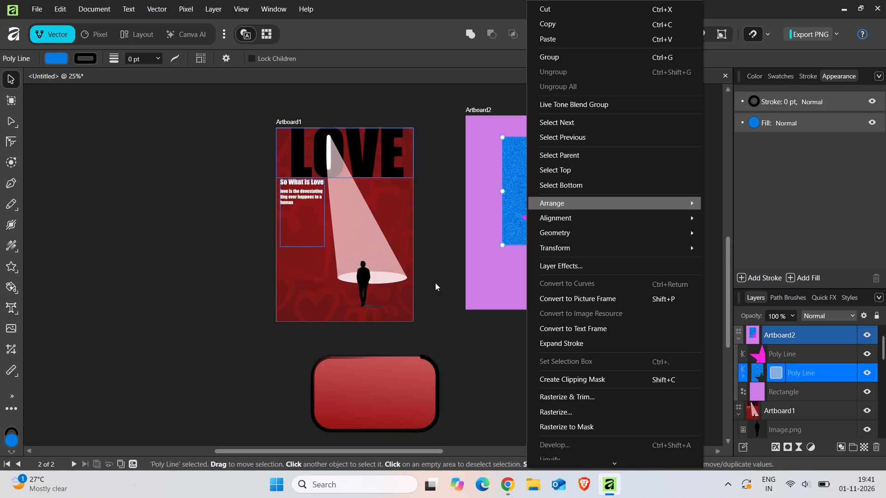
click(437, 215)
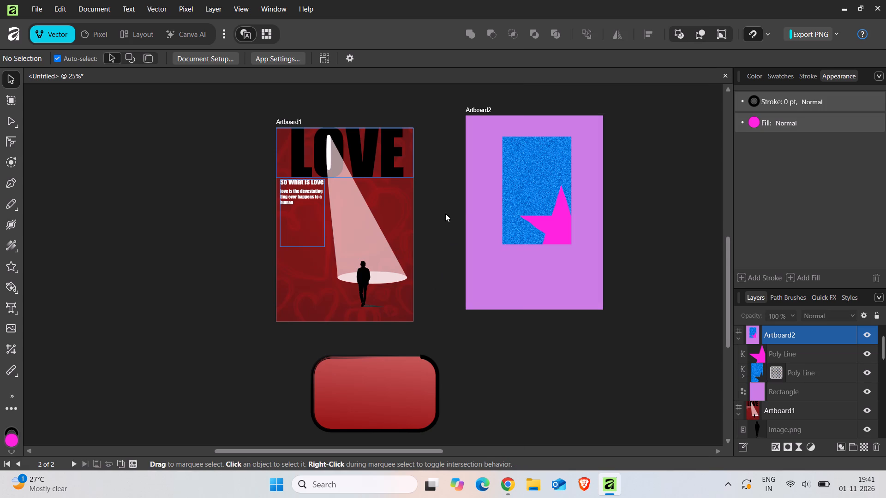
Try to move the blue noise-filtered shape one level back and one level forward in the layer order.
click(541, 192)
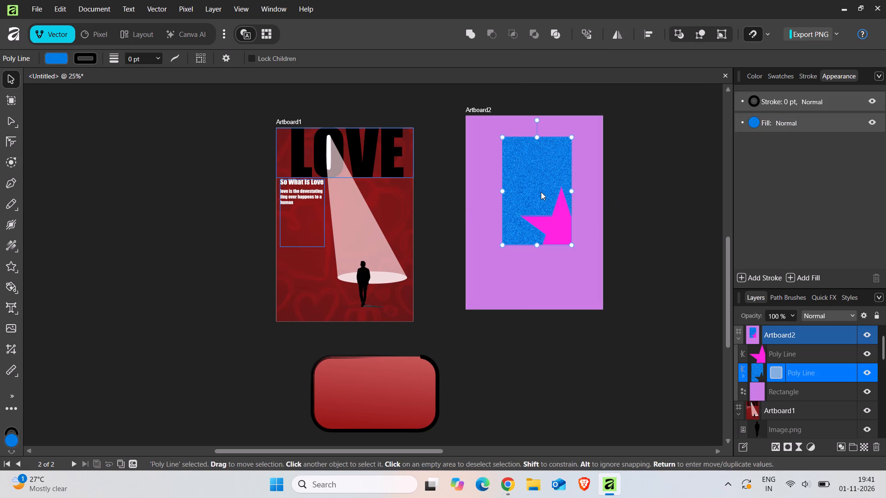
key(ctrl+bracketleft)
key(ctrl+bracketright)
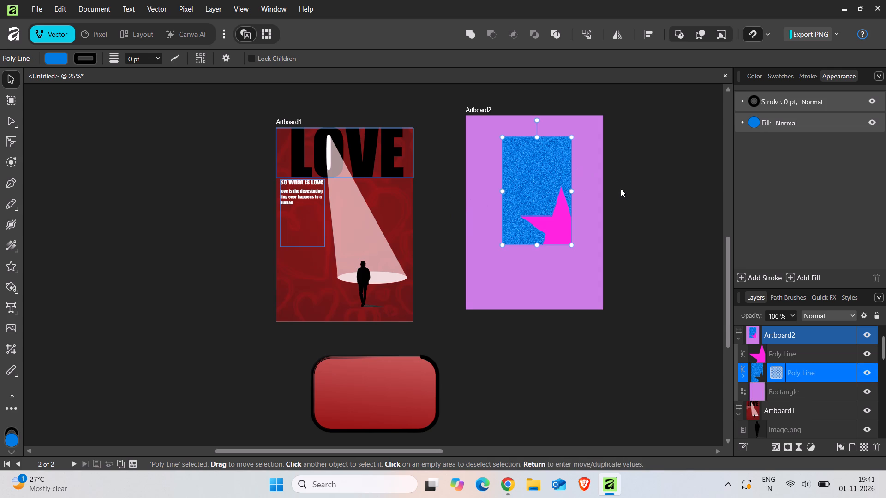
Align the blue noise-filtered shape to the horizontal center of Artboard2.
right_click(557, 216)
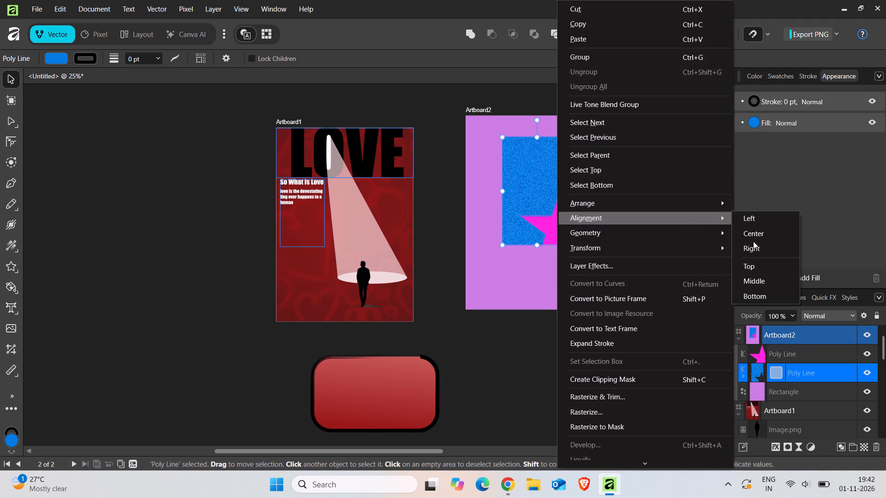
click(762, 234)
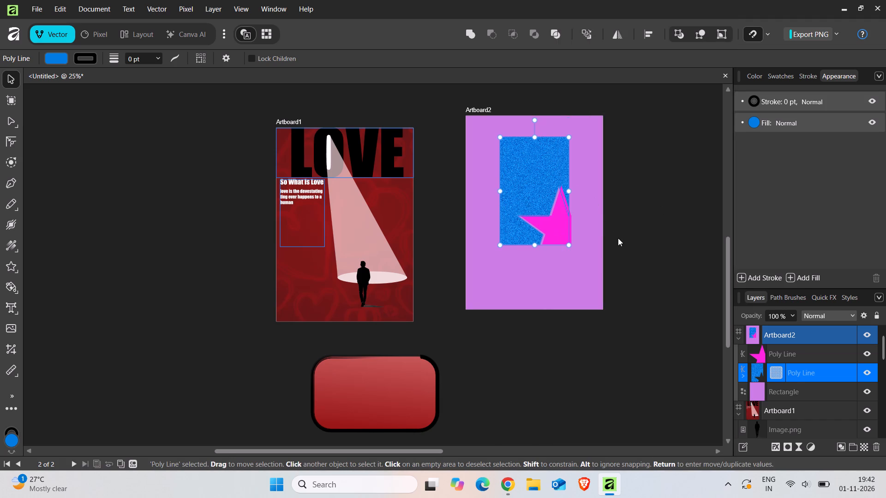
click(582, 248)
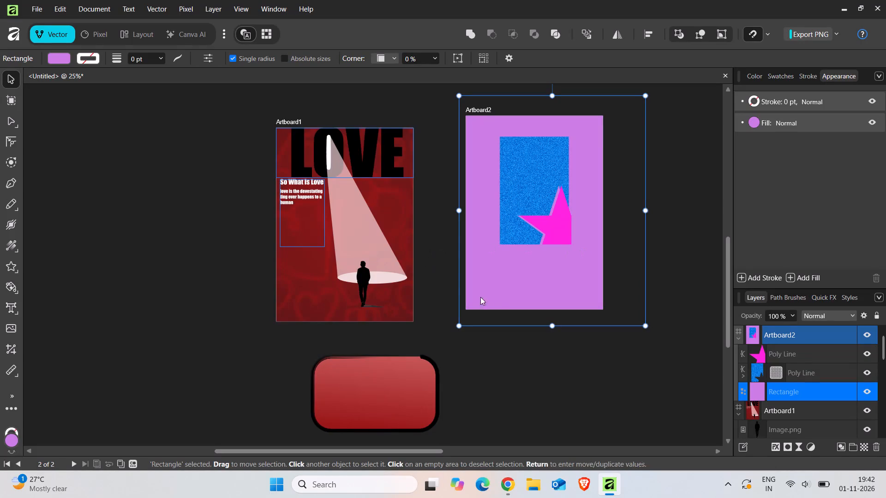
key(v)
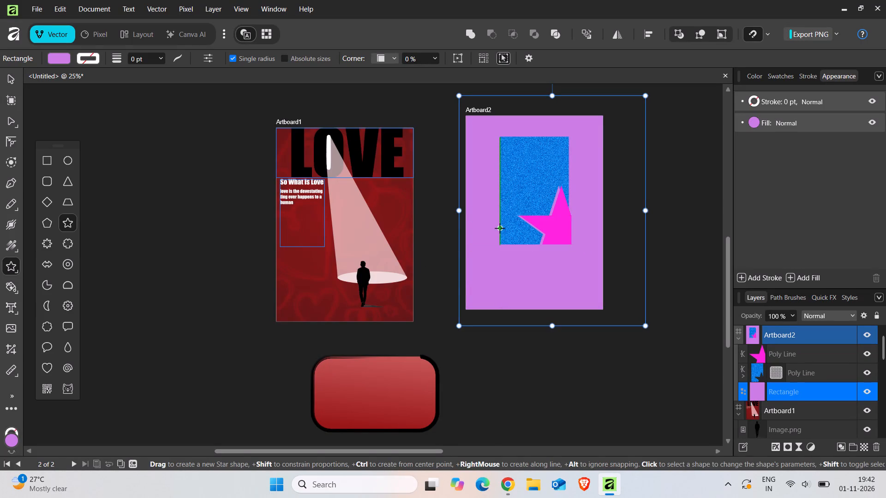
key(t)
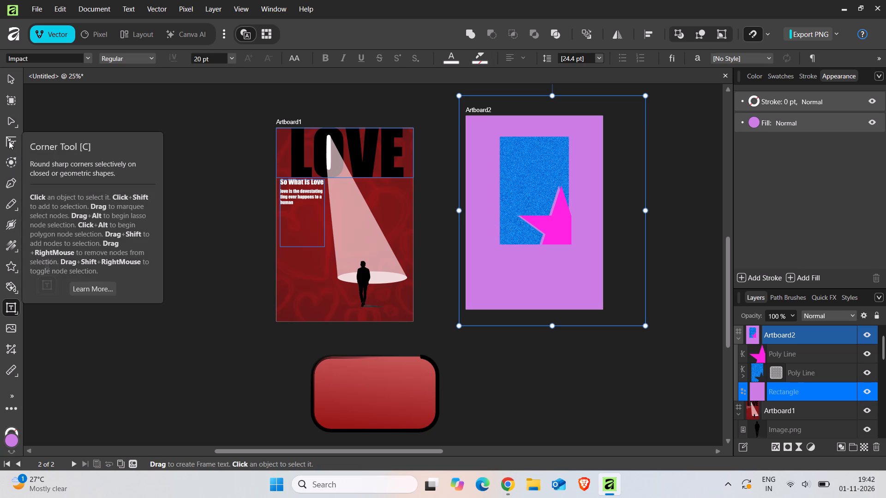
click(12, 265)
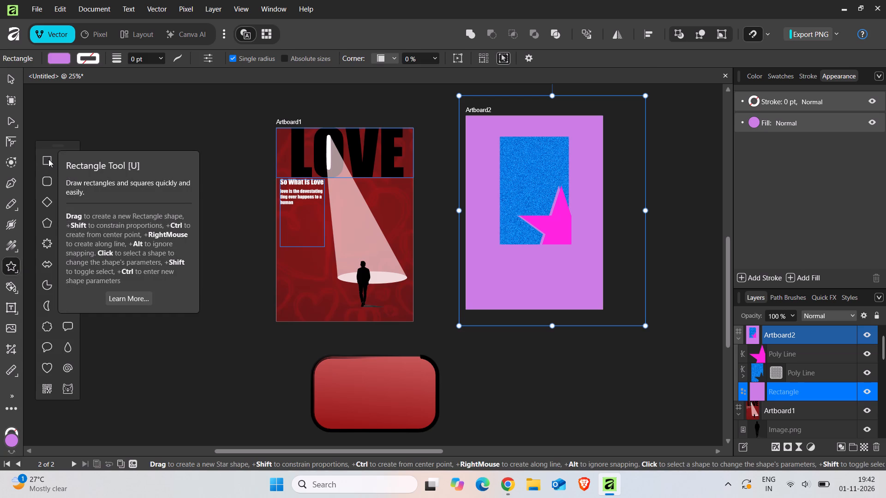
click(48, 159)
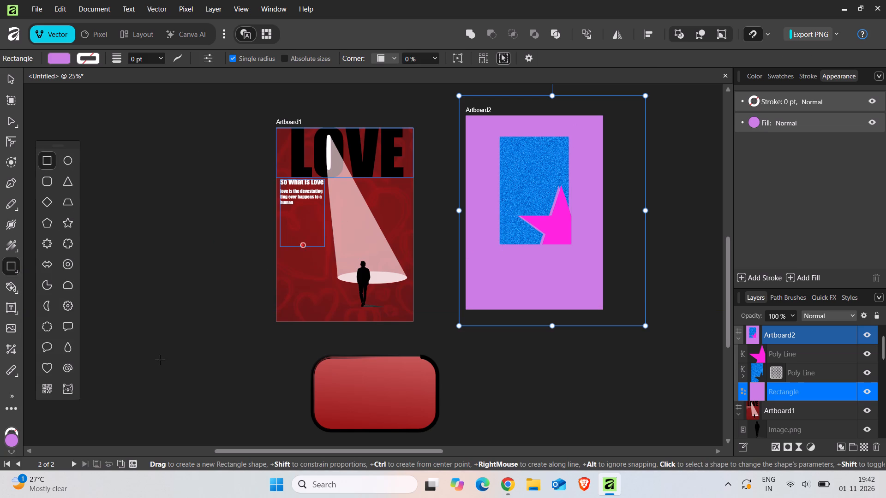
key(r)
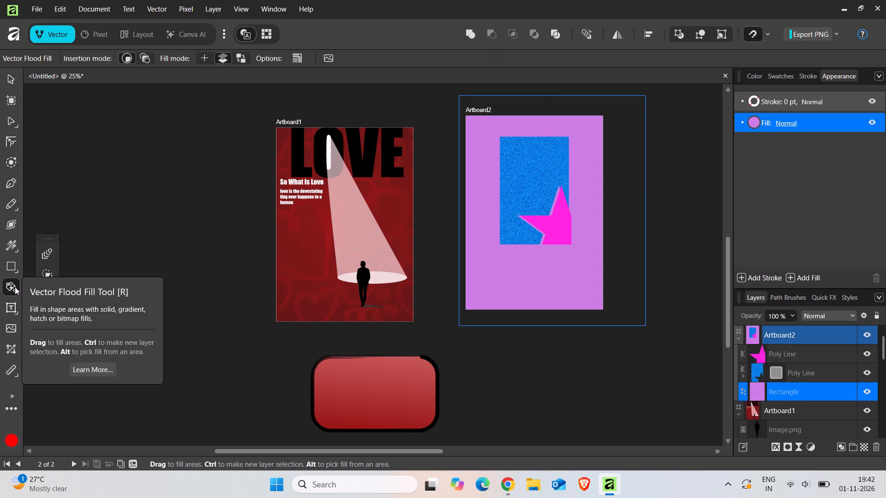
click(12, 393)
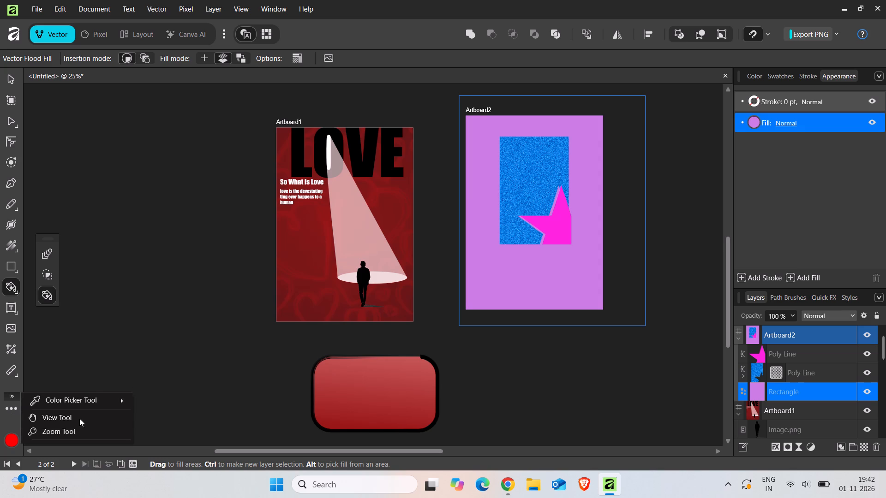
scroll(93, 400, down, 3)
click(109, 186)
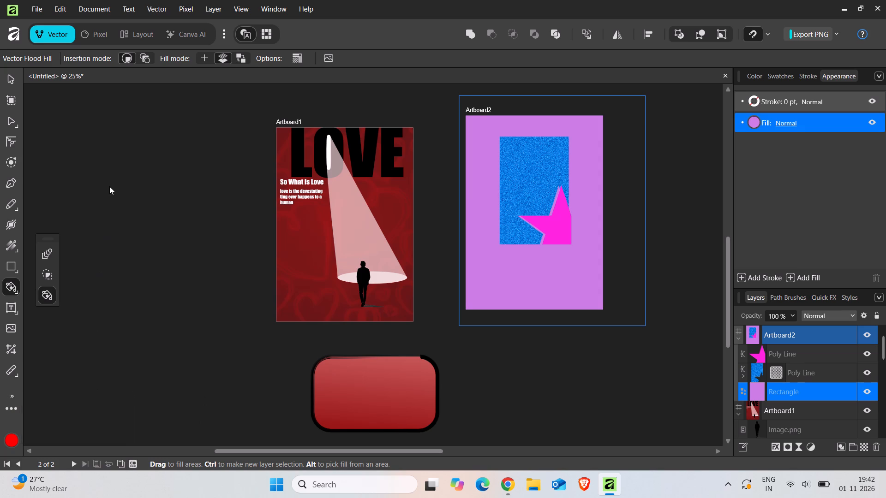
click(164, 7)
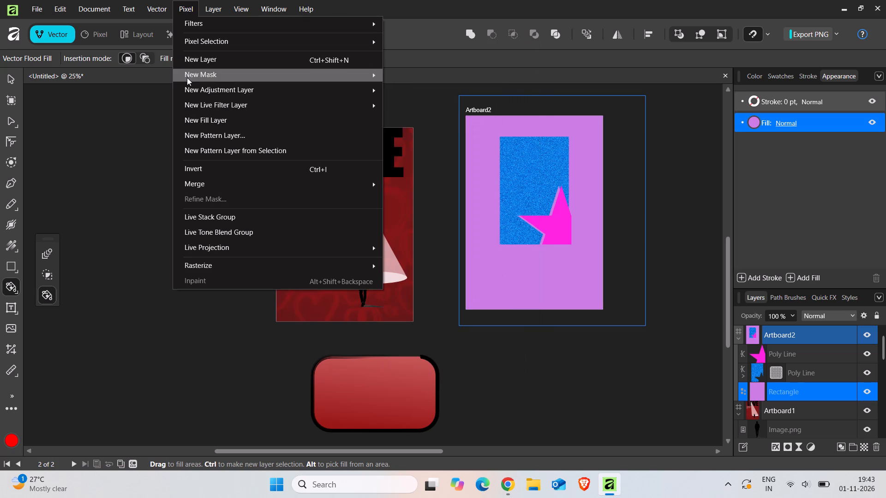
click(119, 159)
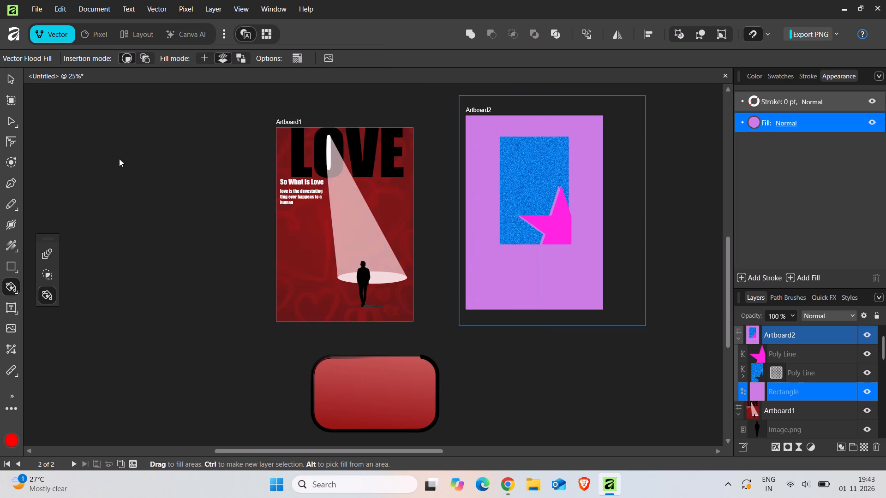
Align the pink star piece to the bottom and right edges of Artboard2, and deselect it.
ctrl+scroll(567, 221, up, 2)
ctrl+scroll(567, 221, down, 1)
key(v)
click(567, 221)
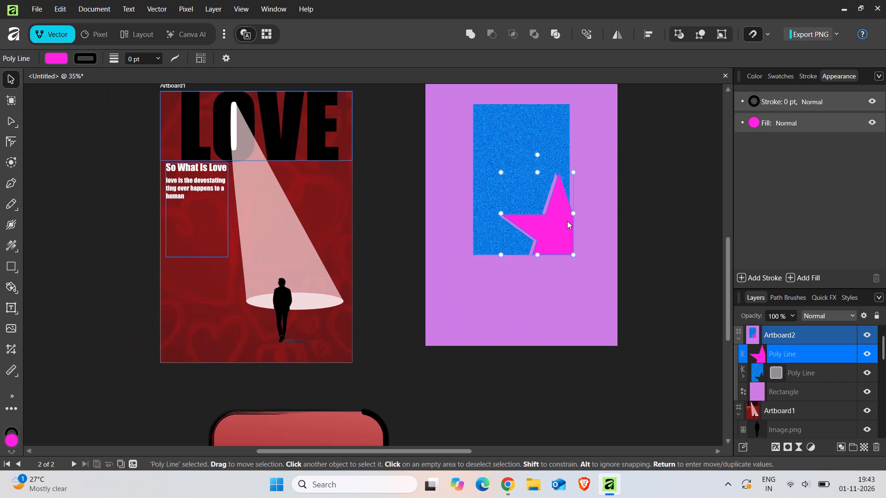
right_click(567, 221)
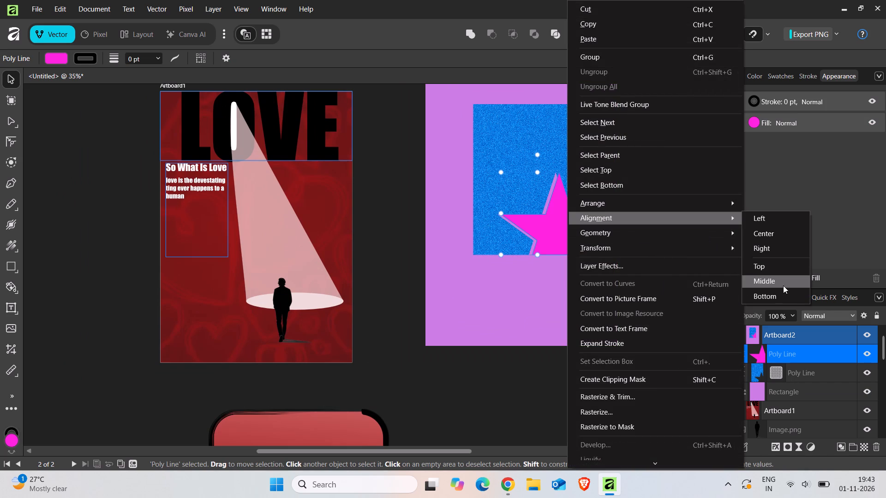
click(777, 295)
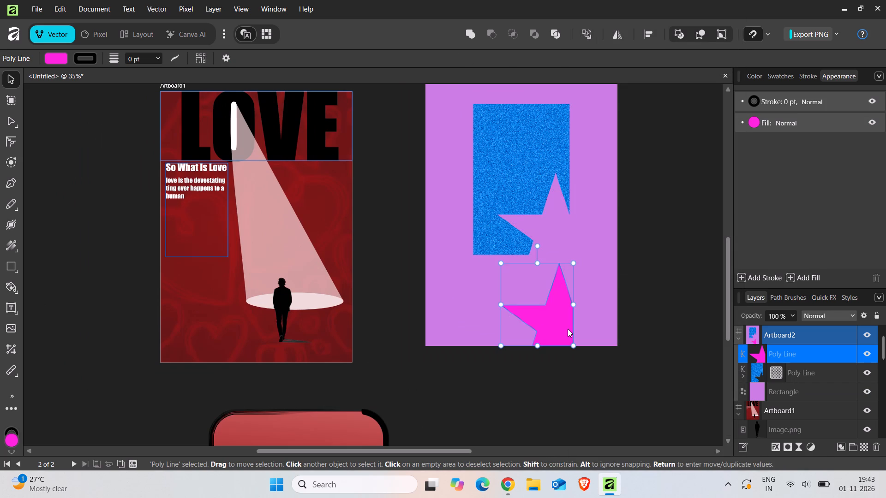
right_click(568, 329)
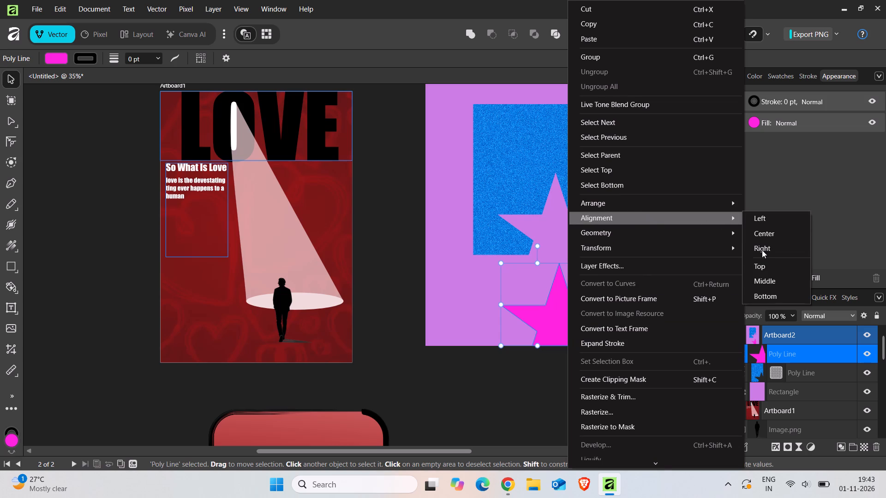
click(762, 250)
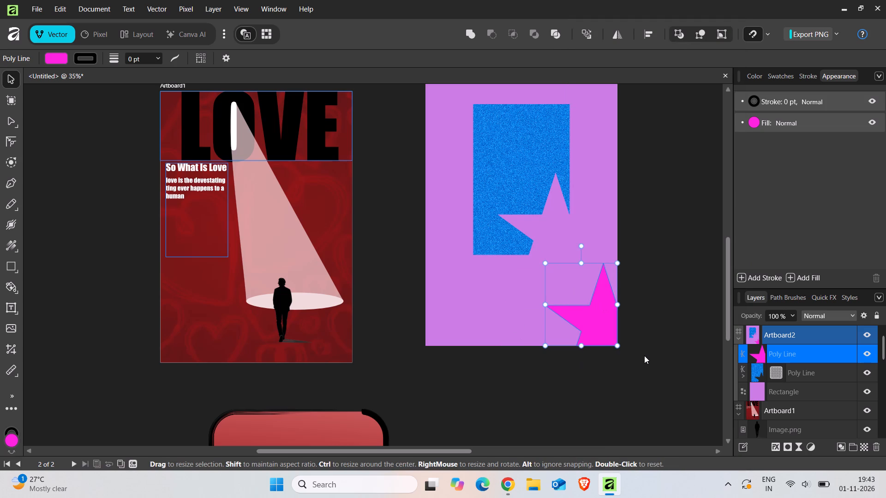
click(644, 356)
Show the rulers around the canvas.
scroll(645, 258, up, 1)
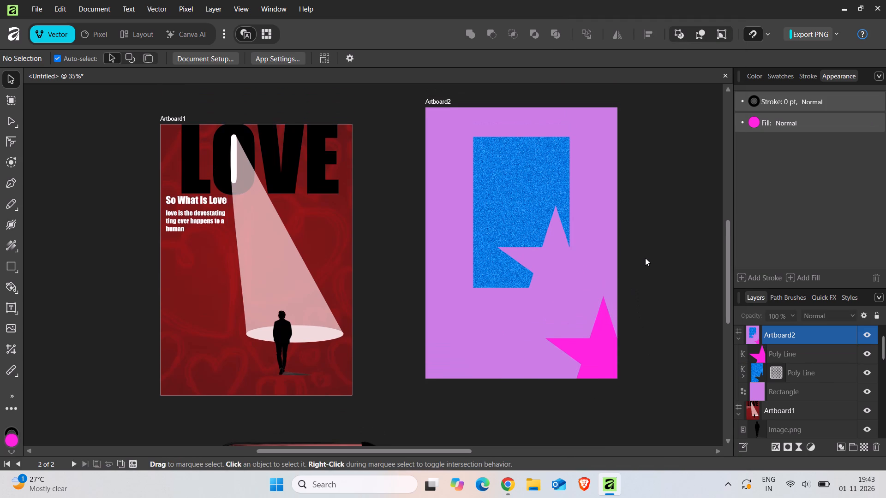
scroll(645, 258, up, 1)
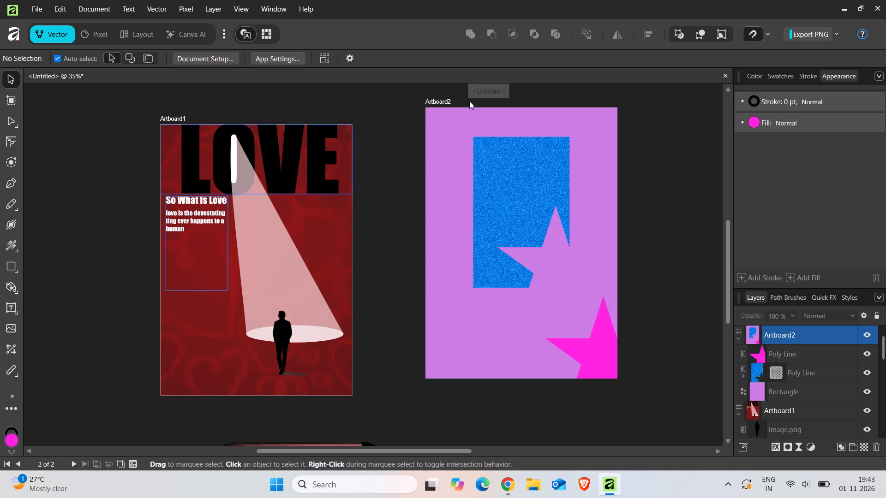
key(ctrl+r)
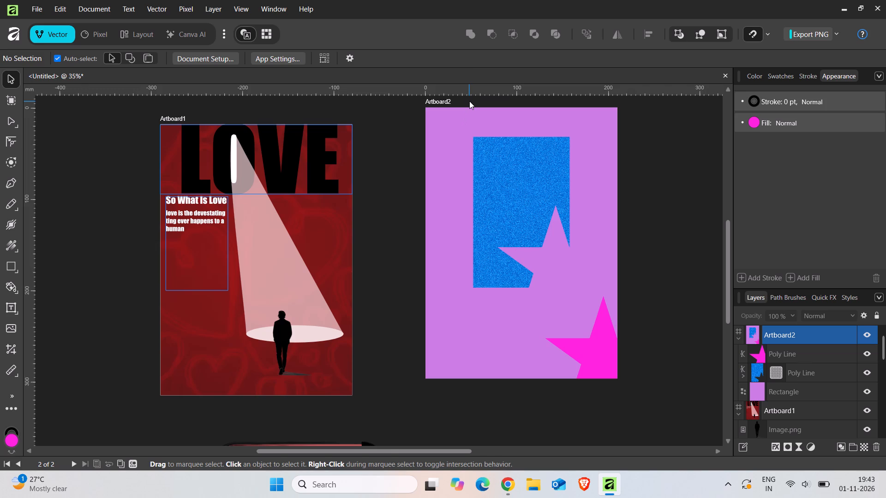
Place a horizontal ruler guide across the lower part of Artboard2 at about Y 280 mm.
ctrl+scroll(469, 101, up, 6)
scroll(469, 101, left, 6)
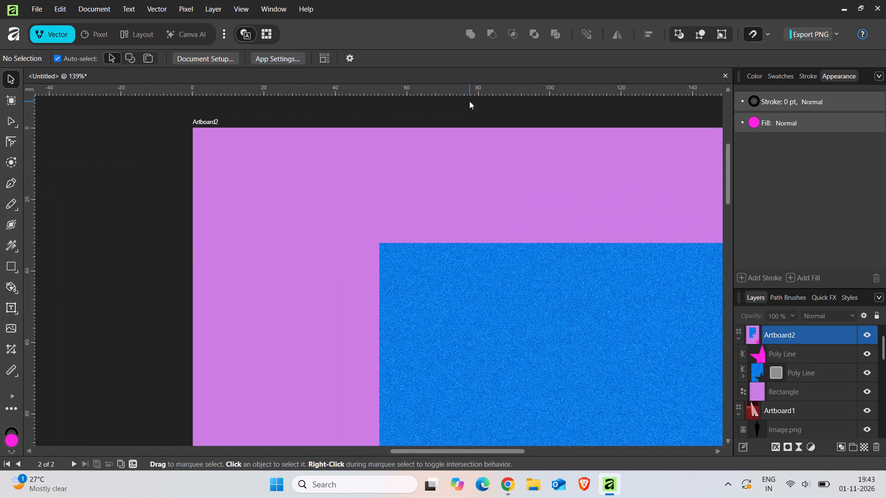
scroll(469, 101, left, 4)
ctrl+scroll(469, 101, down, 3)
scroll(469, 101, left, 2)
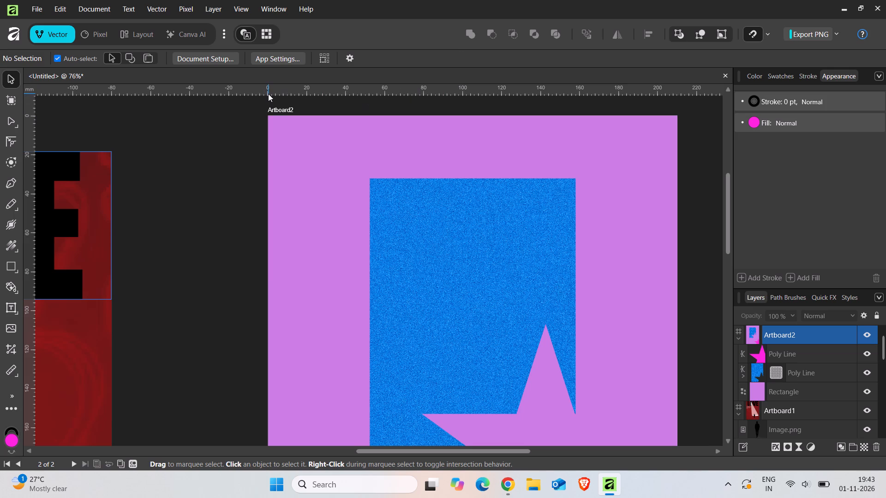
click(282, 90)
scroll(319, 0, down, 3)
scroll(452, 424, down, 9)
scroll(460, 397, up, 1)
scroll(460, 397, down, 2)
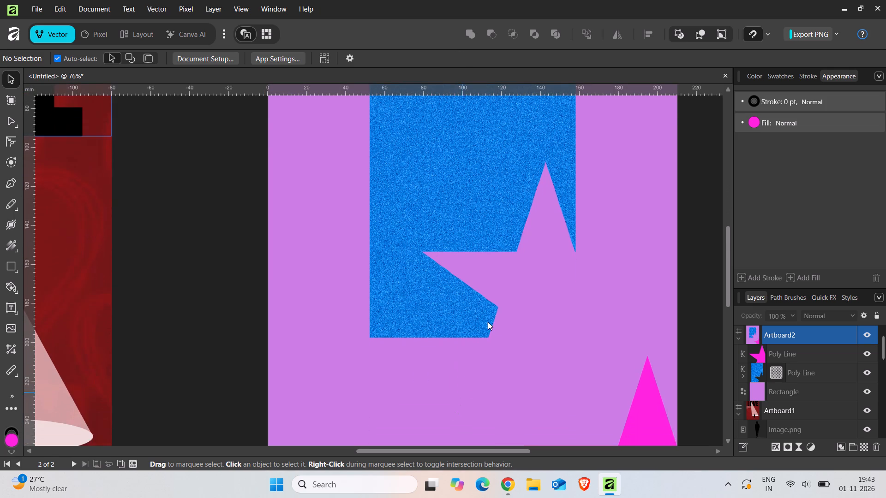
scroll(488, 322, down, 9)
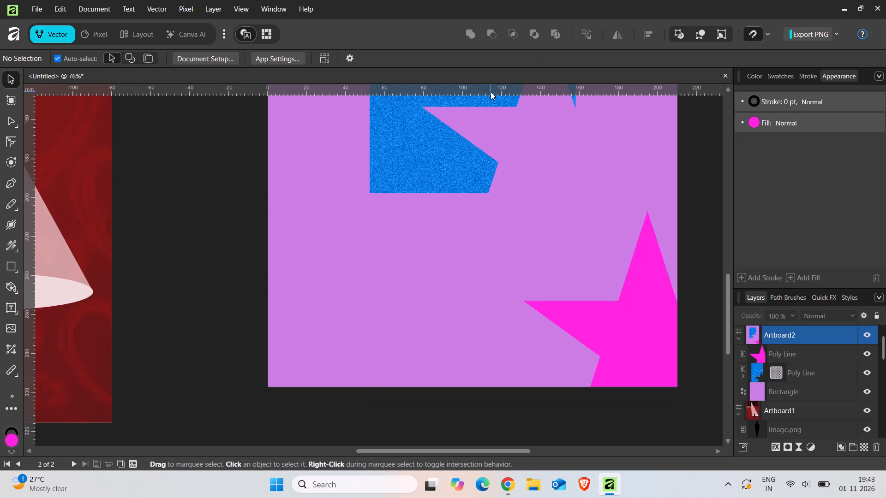
drag(491, 92, 500, 291)
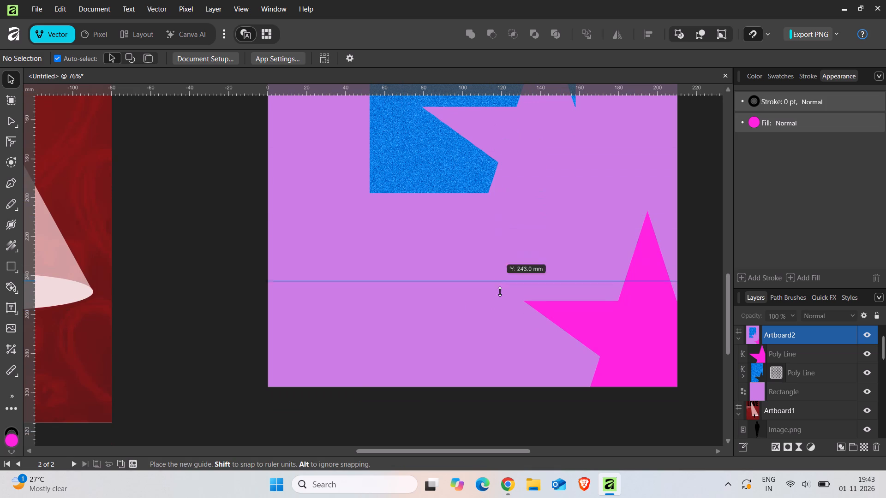
drag(500, 291, 504, 349)
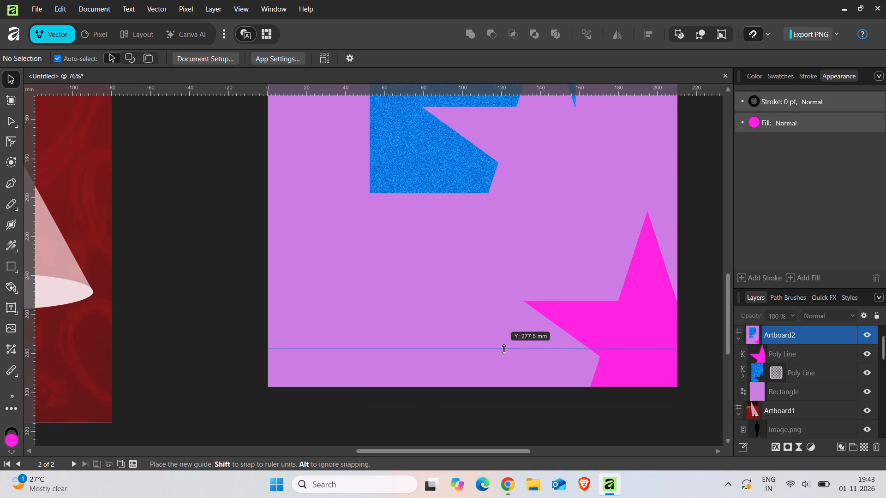
drag(504, 349, 504, 355)
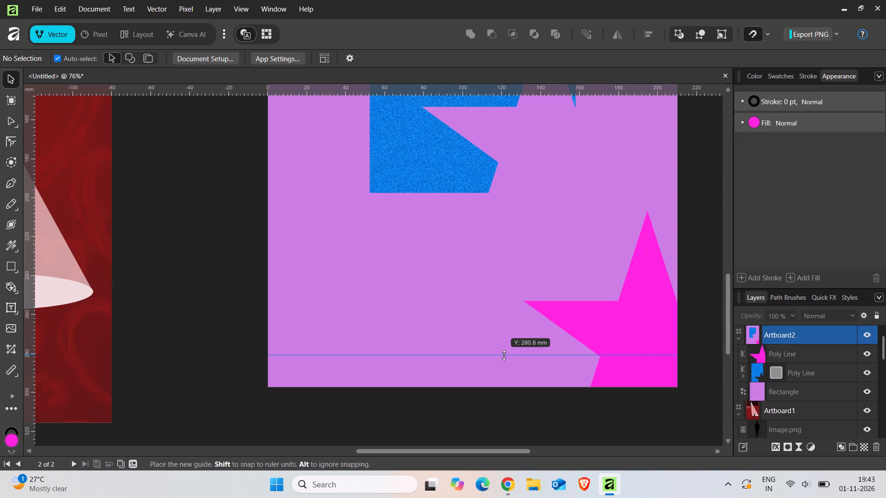
drag(504, 355, 505, 353)
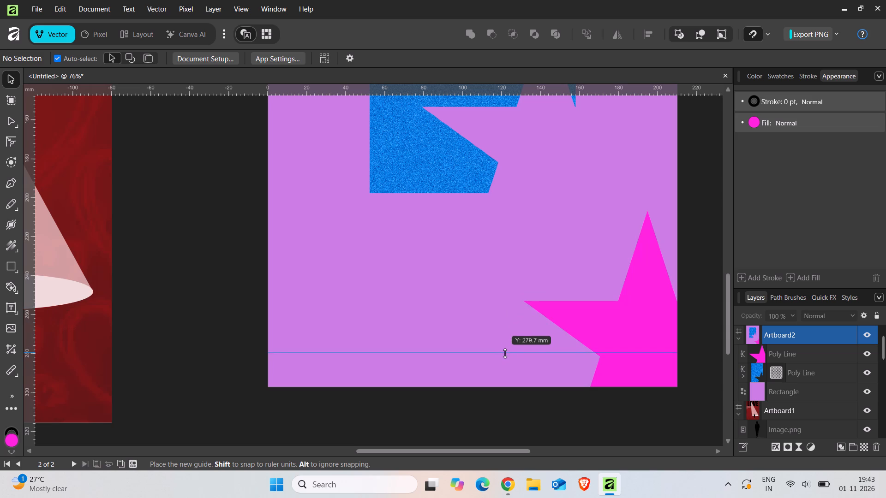
drag(505, 353, 505, 355)
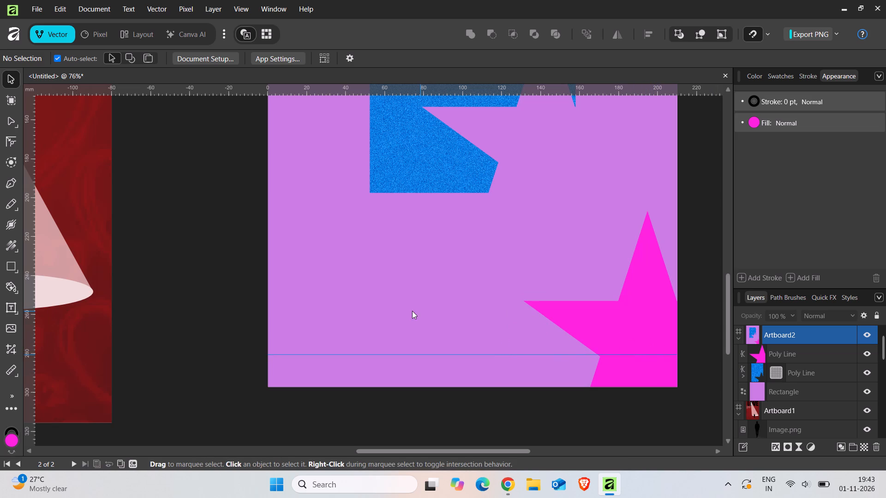
Draw a small rectangle about 7 mm high on the pink star piece, with its bottom edge snapped to the guide.
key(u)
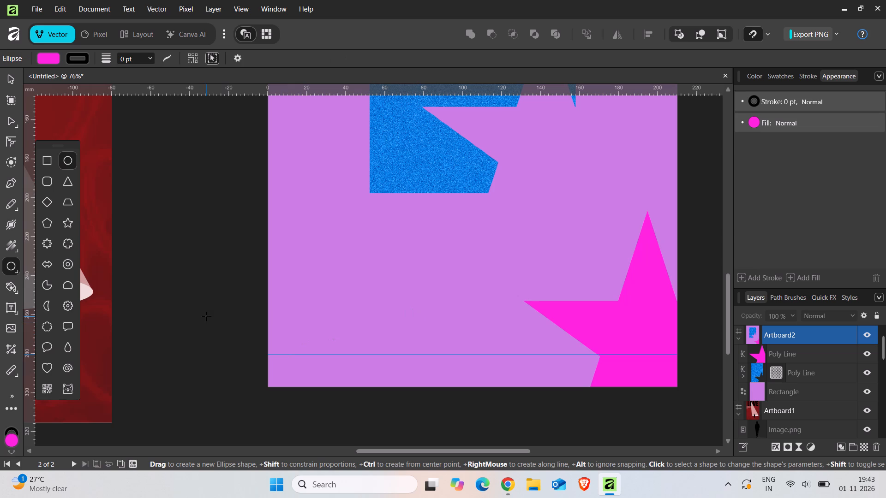
click(51, 154)
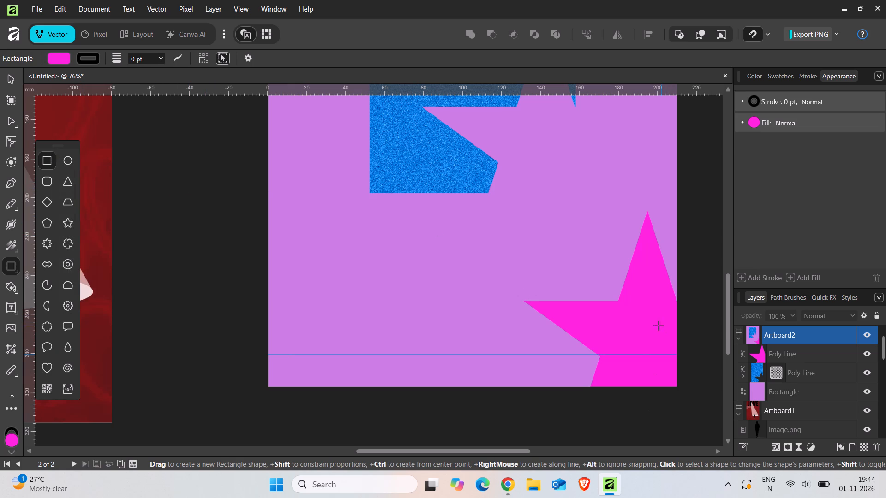
ctrl+scroll(675, 276, up, 8)
scroll(676, 274, down, 3)
scroll(676, 273, down, 20)
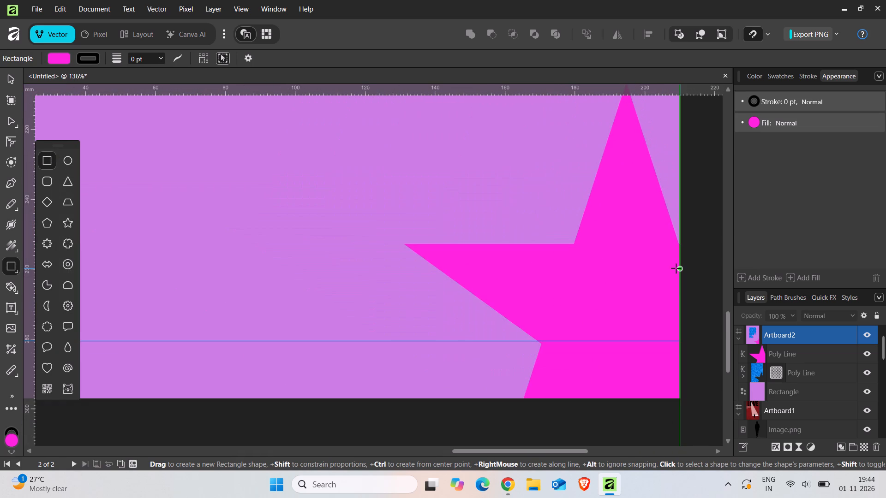
drag(639, 315, 659, 340)
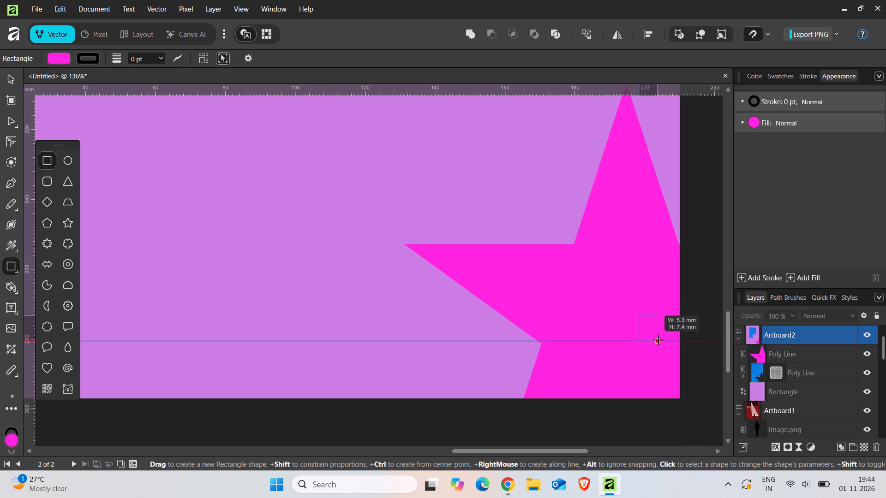
drag(659, 340, 664, 340)
double_click(665, 340)
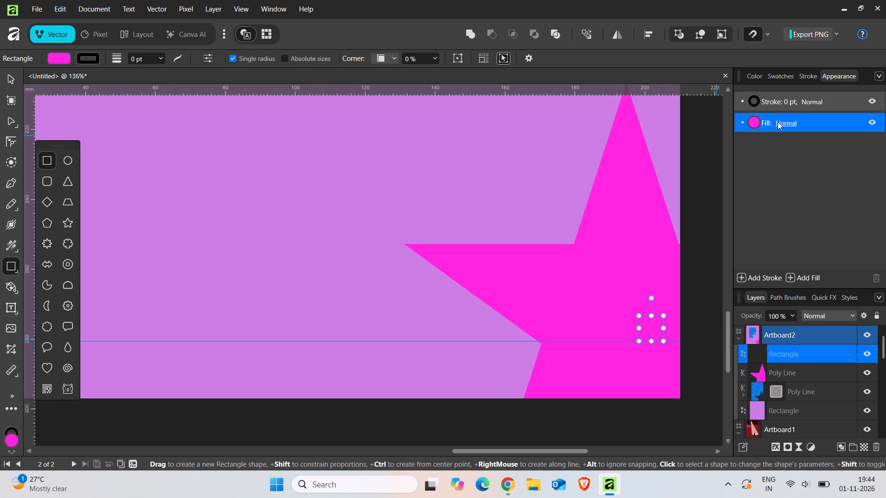
Fill the small rectangle on the pink star piece with black.
click(756, 120)
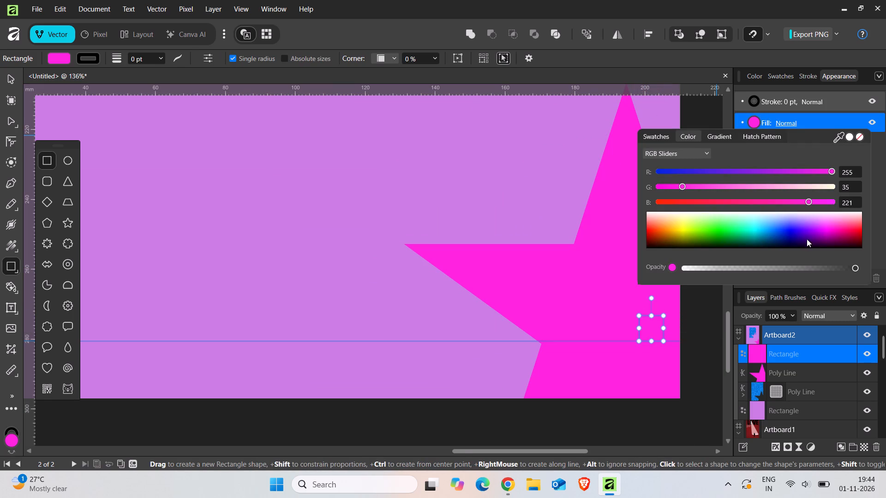
drag(831, 235, 851, 255)
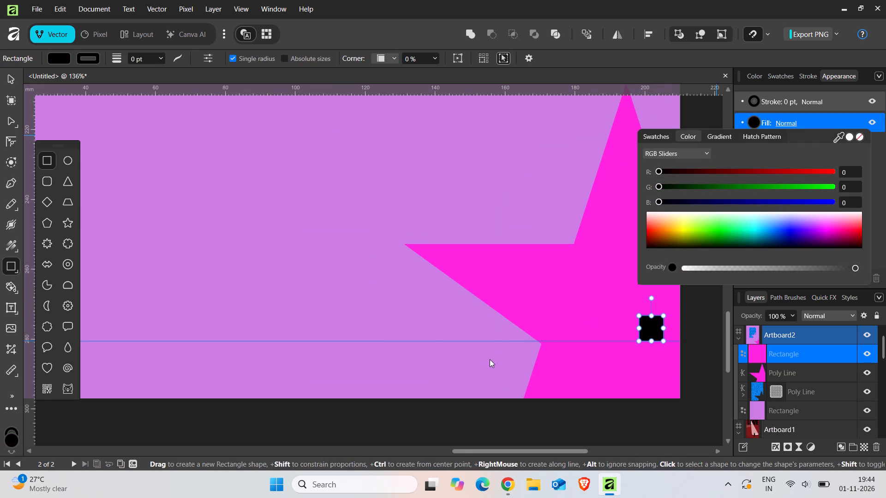
click(534, 323)
Place a vertical ruler guide near the right edge of Artboard2 at about X 205 mm.
ctrl+scroll(529, 328, down, 9)
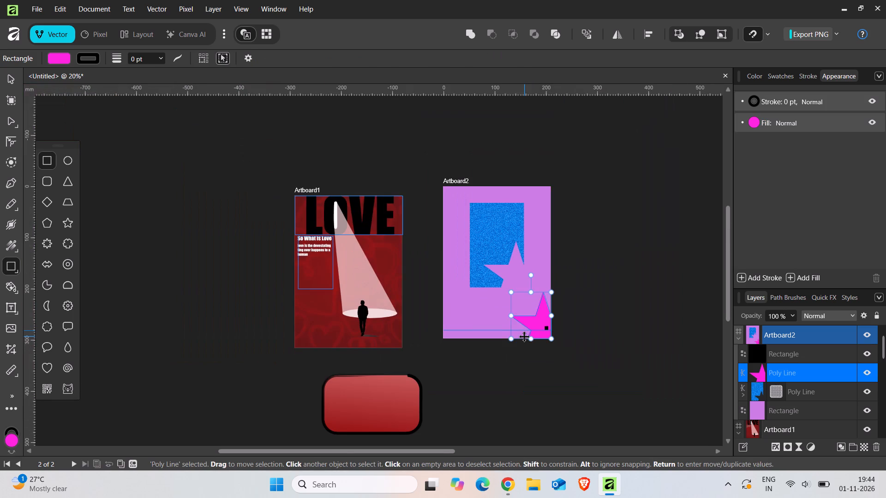
ctrl+scroll(505, 291, up, 2)
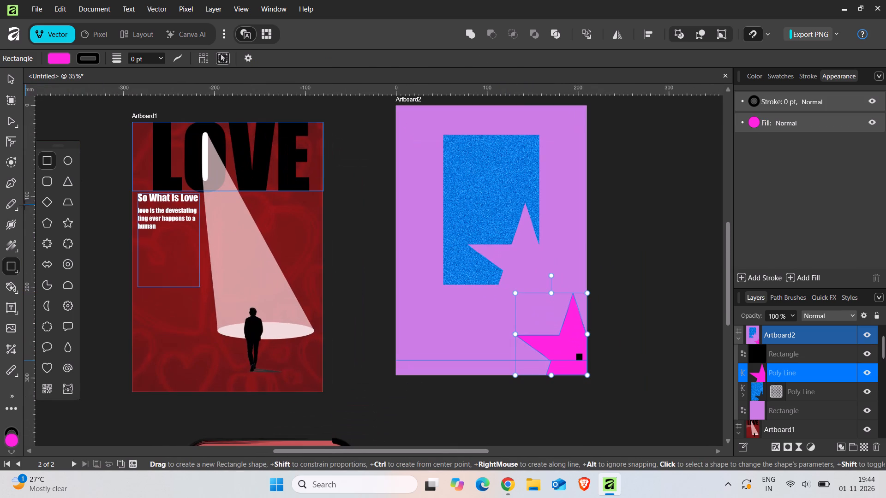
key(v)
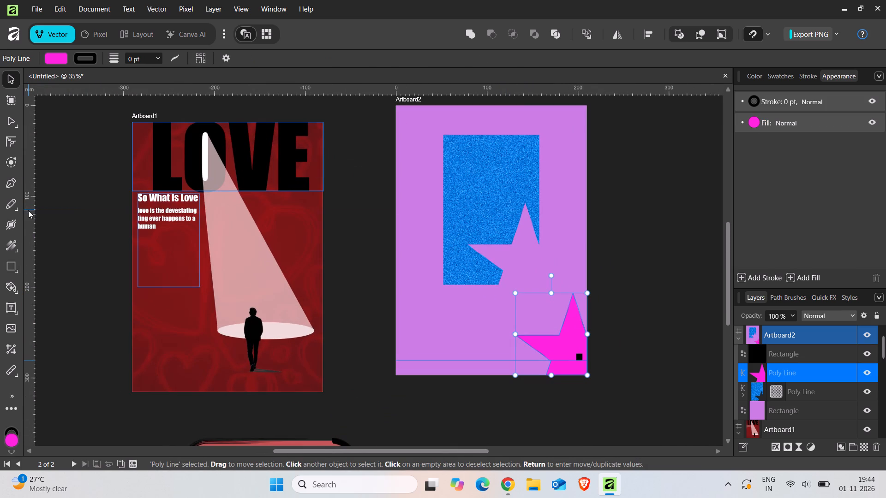
drag(28, 210, 85, 210)
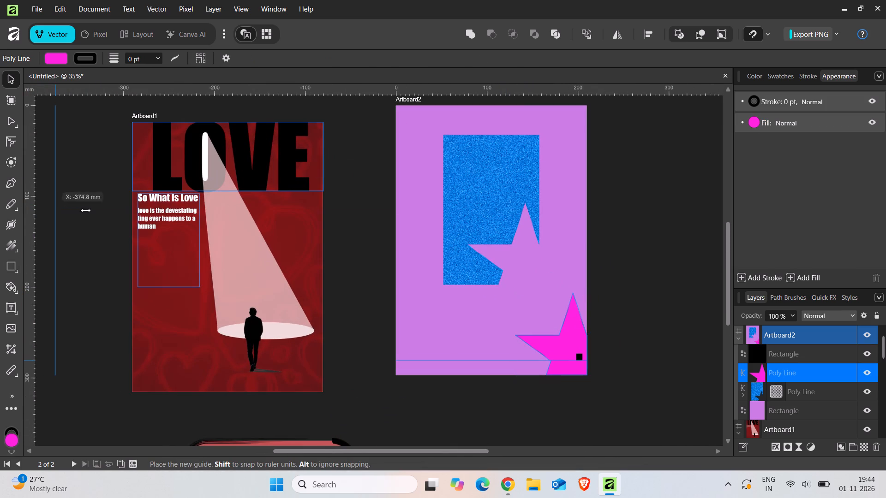
drag(85, 210, 576, 335)
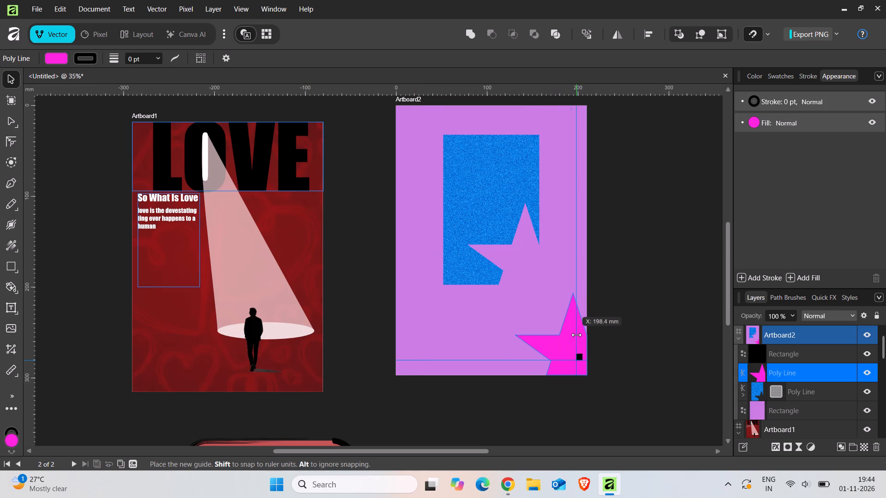
drag(576, 335, 584, 341)
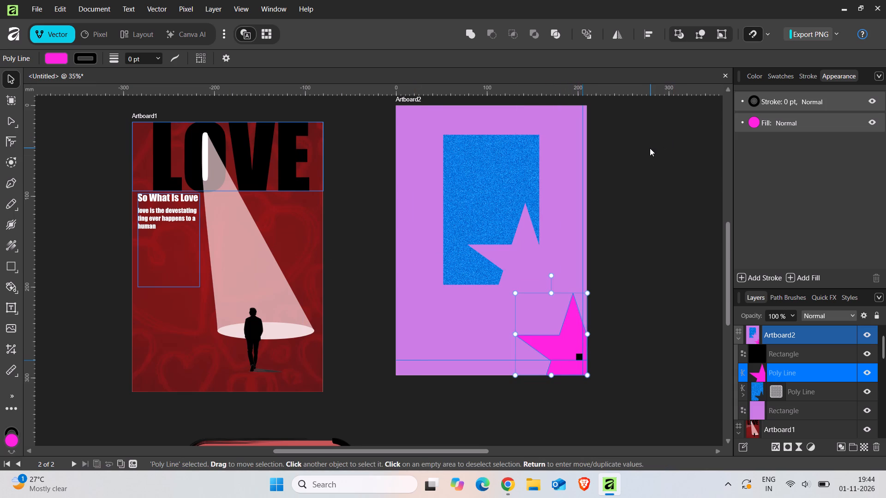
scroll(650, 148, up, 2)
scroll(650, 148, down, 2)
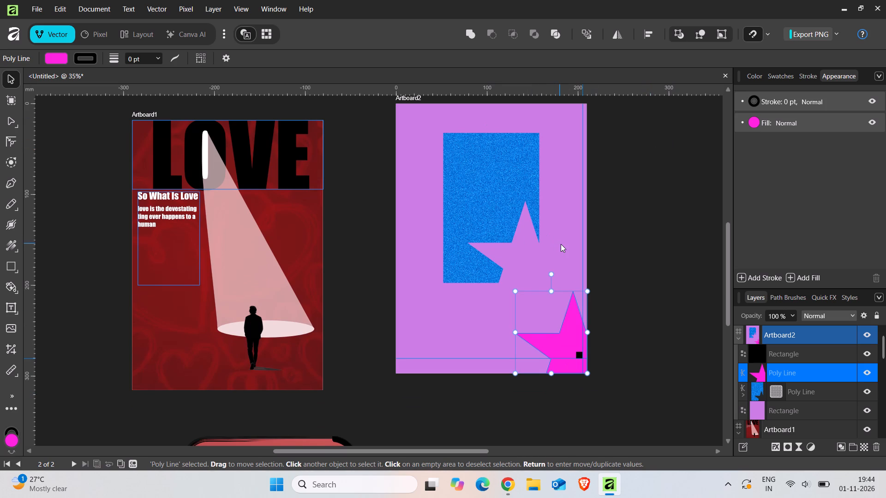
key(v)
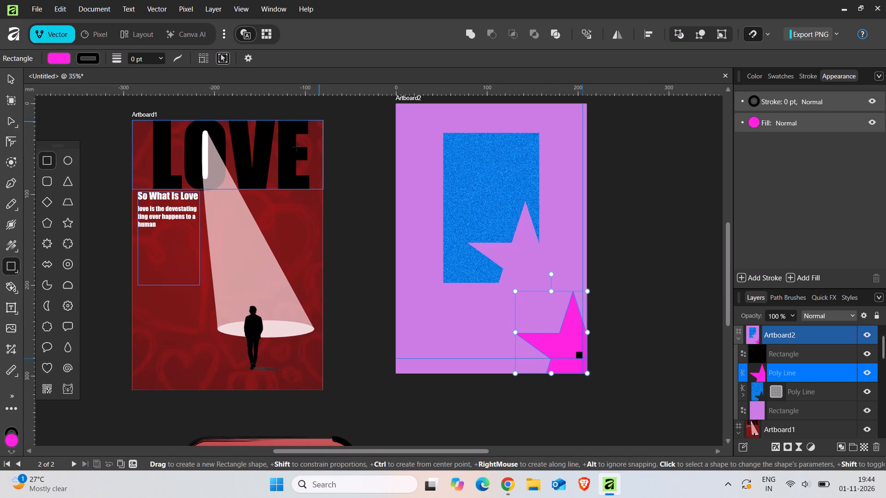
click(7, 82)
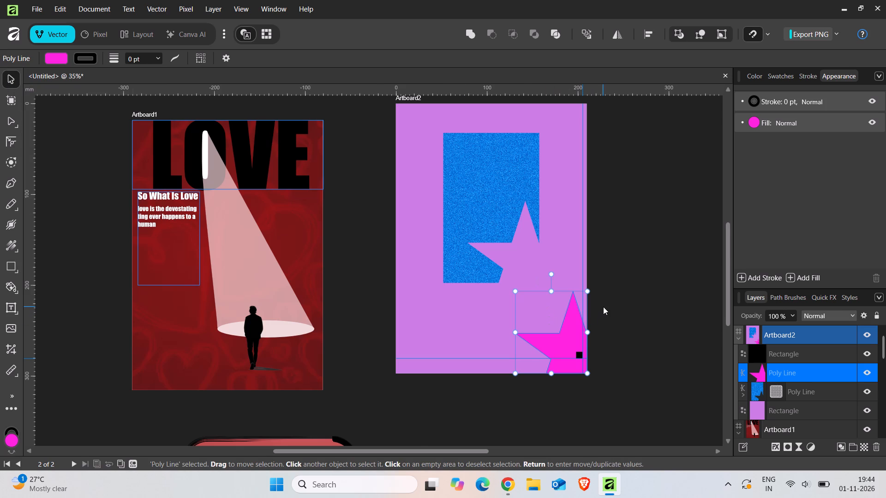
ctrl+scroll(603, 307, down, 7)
Switch to Chrome and examine the Suprnova poster series on the Behance Poster Design page.
key(alt+Tab)
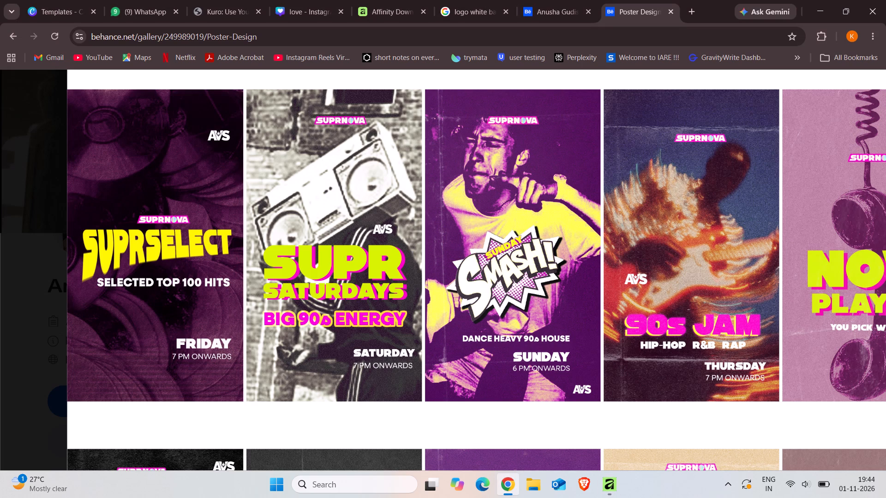
scroll(603, 307, left, 2)
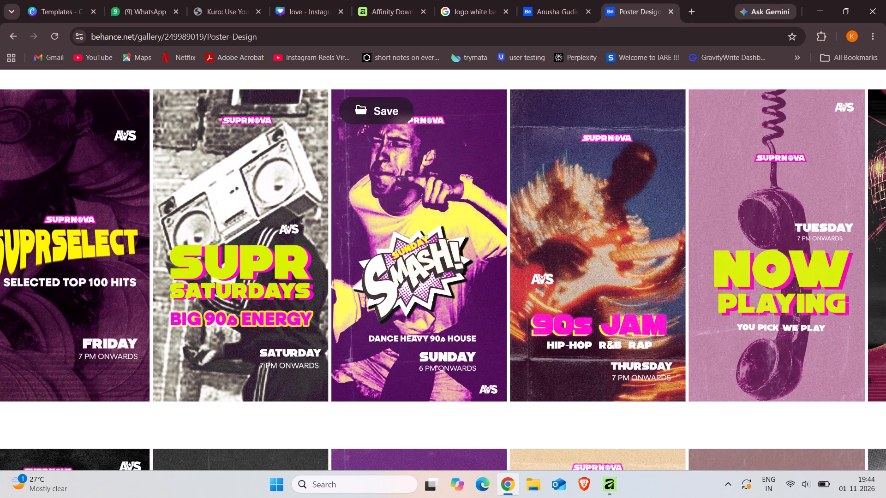
scroll(412, 273, down, 1)
scroll(296, 320, left, 2)
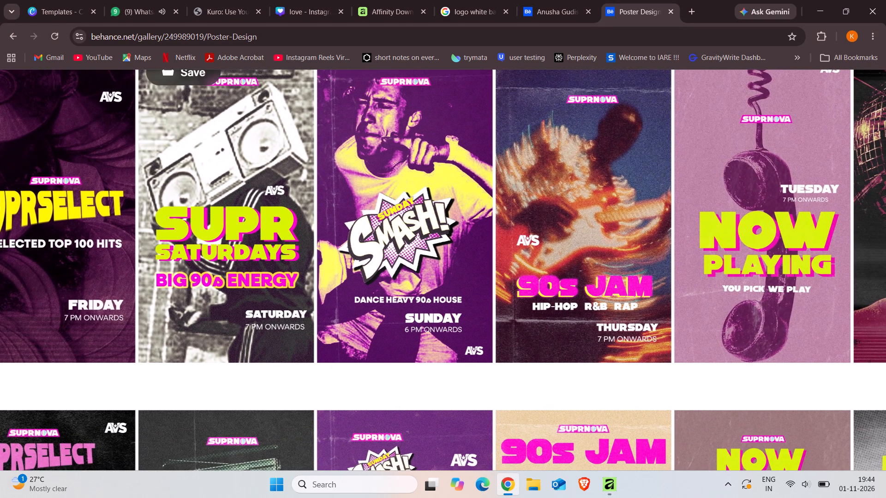
scroll(296, 320, left, 5)
scroll(300, 307, down, 7)
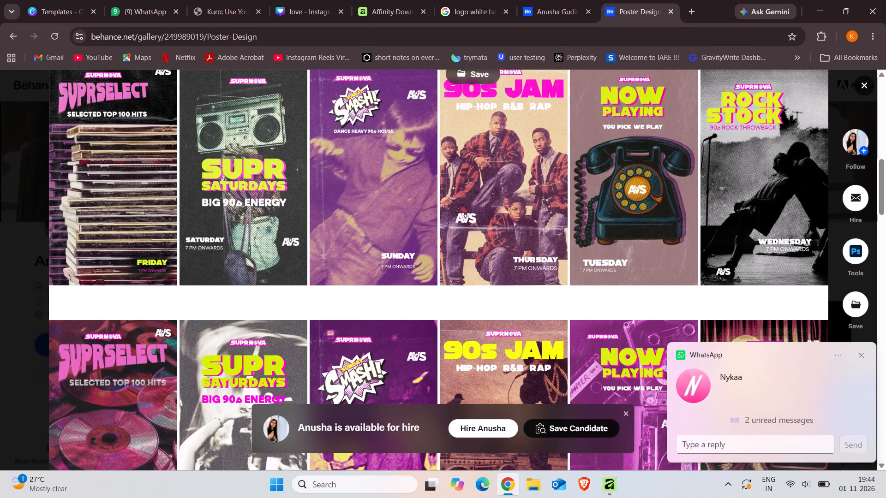
scroll(784, 255, left, 4)
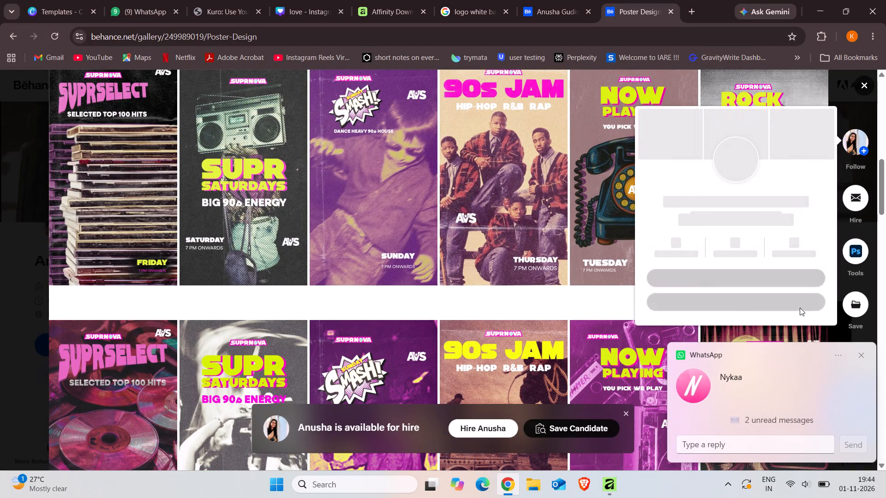
scroll(800, 308, left, 1)
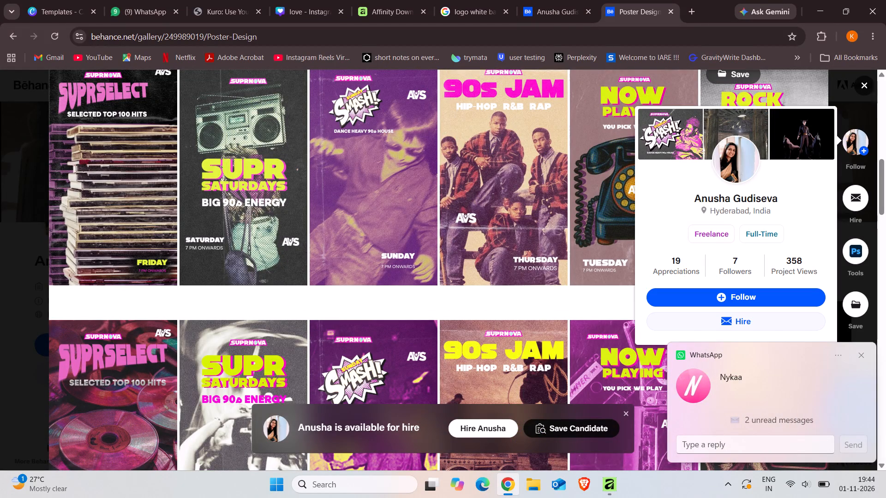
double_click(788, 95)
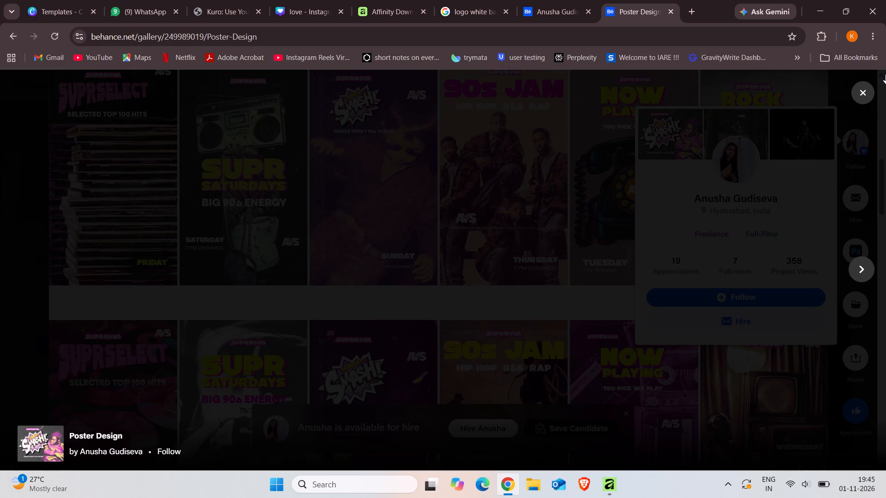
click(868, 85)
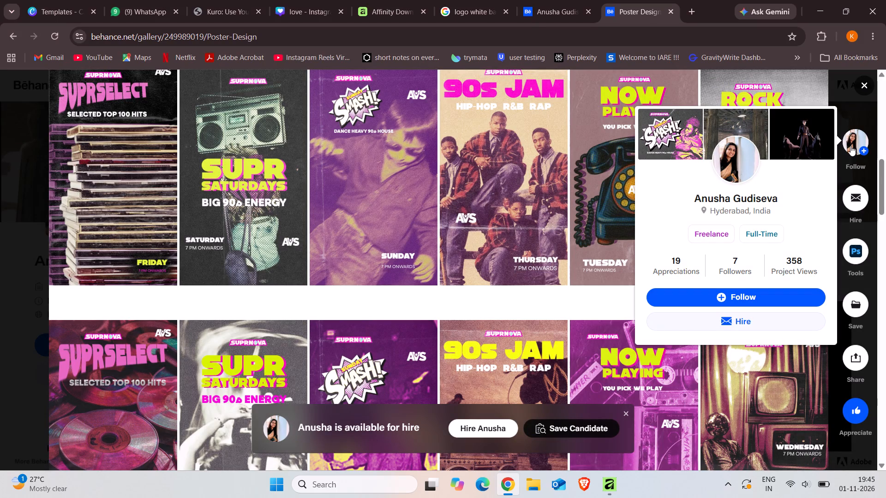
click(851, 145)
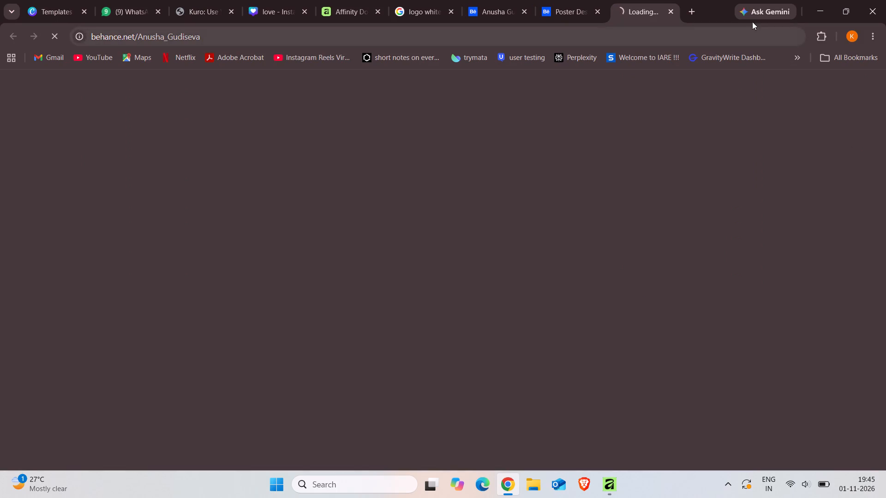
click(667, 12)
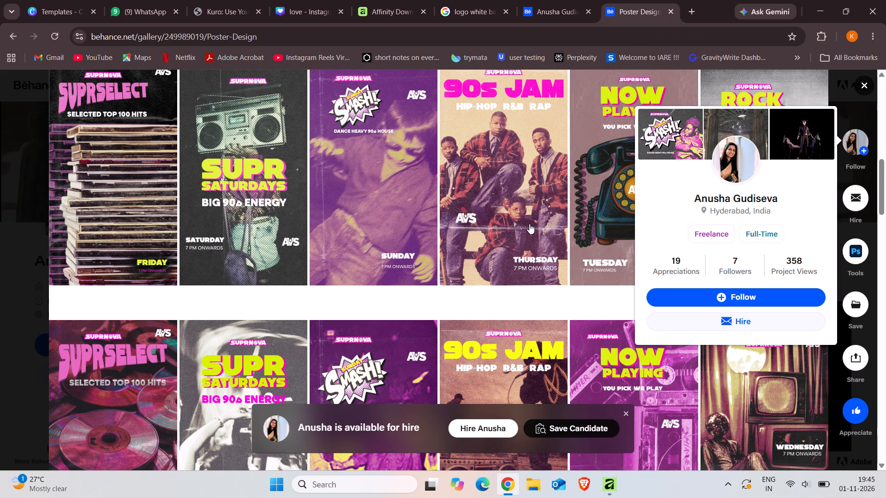
Examine the layouts, type and logo placement across the remaining rows of Suprnova posters.
scroll(509, 266, left, 2)
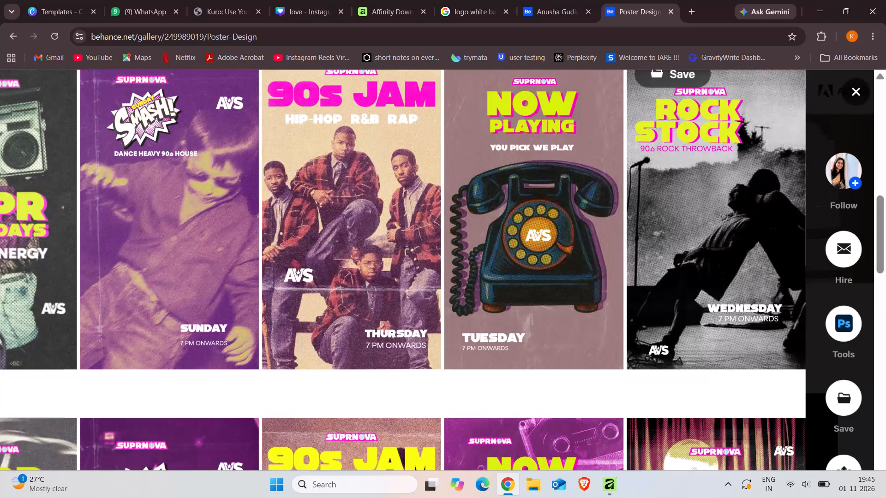
scroll(378, 328, right, 3)
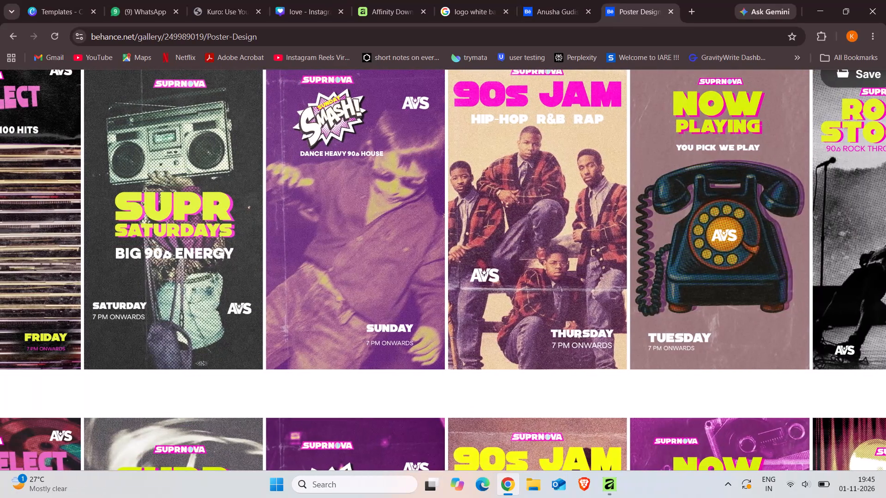
scroll(378, 328, right, 3)
scroll(405, 308, down, 1)
scroll(405, 308, up, 1)
scroll(465, 259, down, 1)
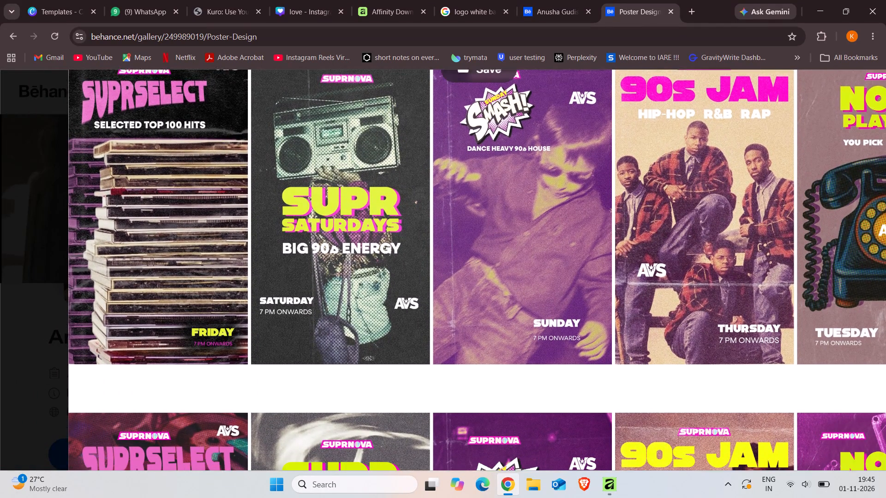
scroll(503, 339, down, 3)
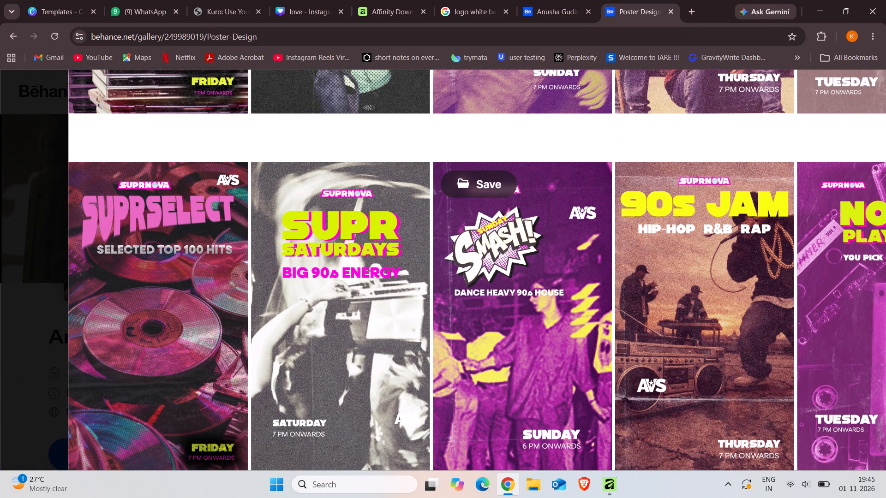
scroll(509, 327, down, 6)
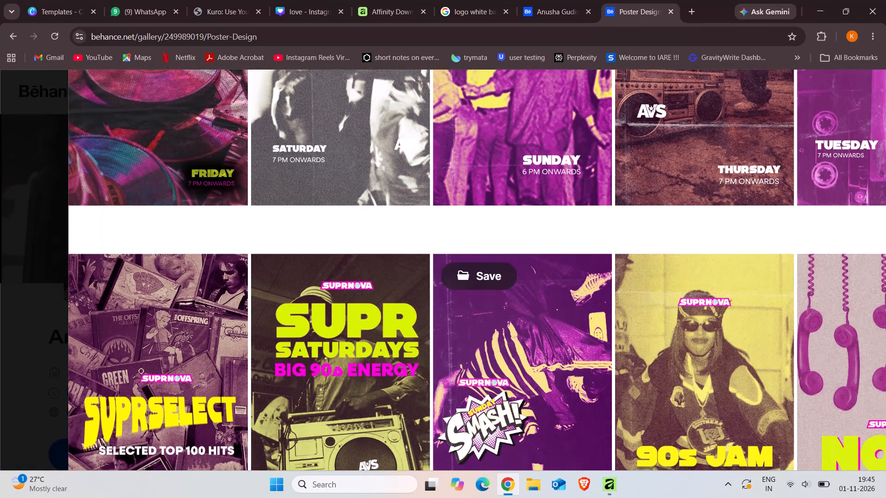
scroll(509, 327, down, 1)
scroll(524, 273, down, 3)
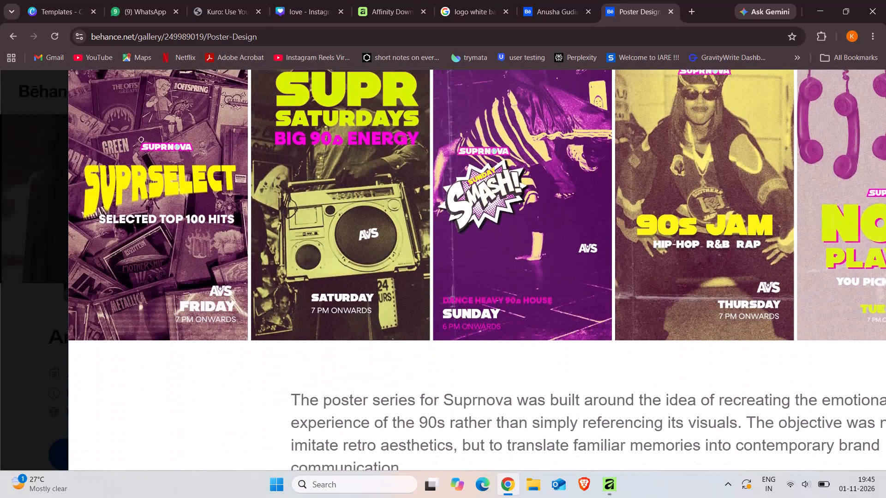
scroll(524, 273, up, 1)
scroll(525, 272, left, 4)
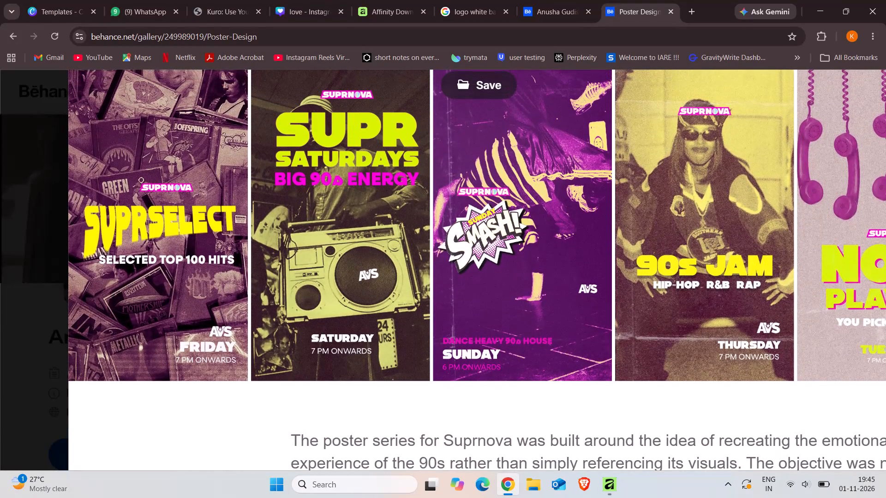
scroll(525, 272, left, 2)
scroll(525, 272, up, 2)
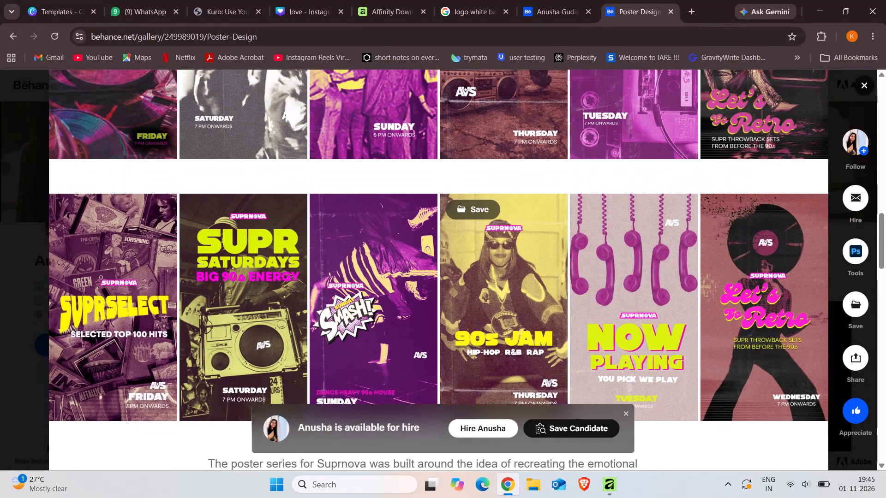
scroll(525, 272, up, 3)
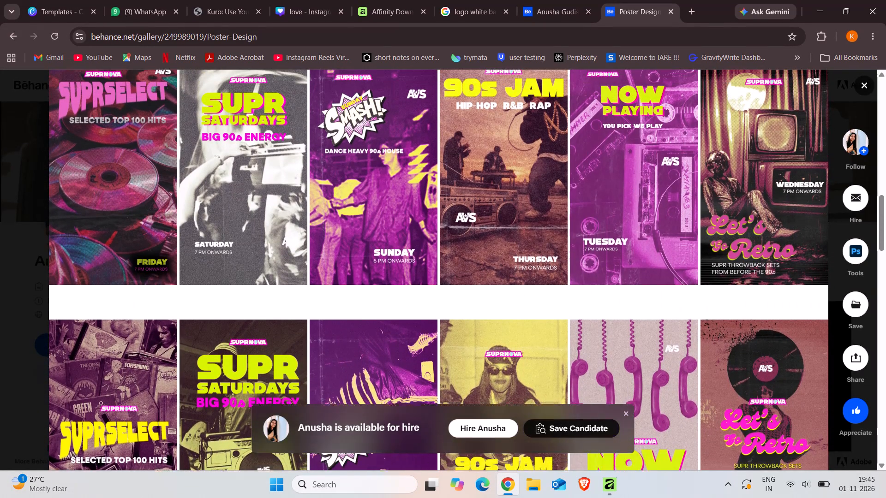
scroll(525, 272, up, 6)
scroll(525, 272, down, 3)
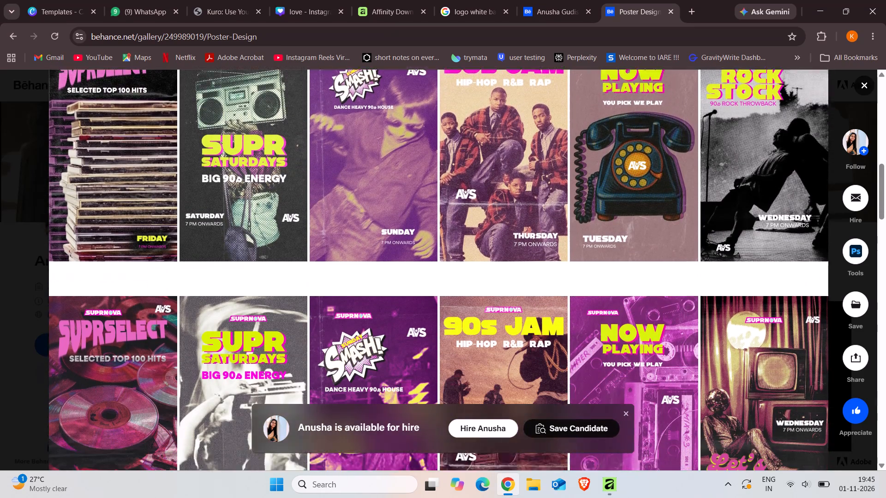
scroll(525, 272, down, 3)
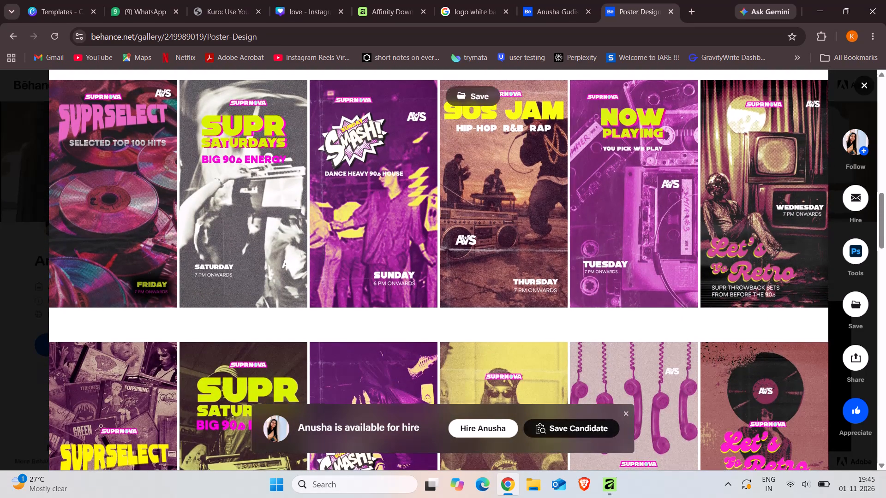
View the purple Sunday Smash poster with the dancing crowd enlarged, and return to the poster grid.
click(384, 226)
scroll(384, 226, up, 6)
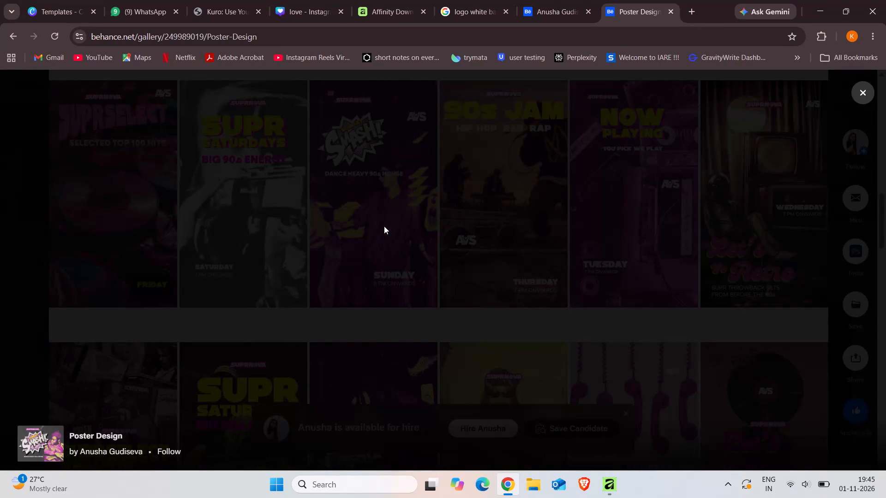
scroll(384, 226, up, 5)
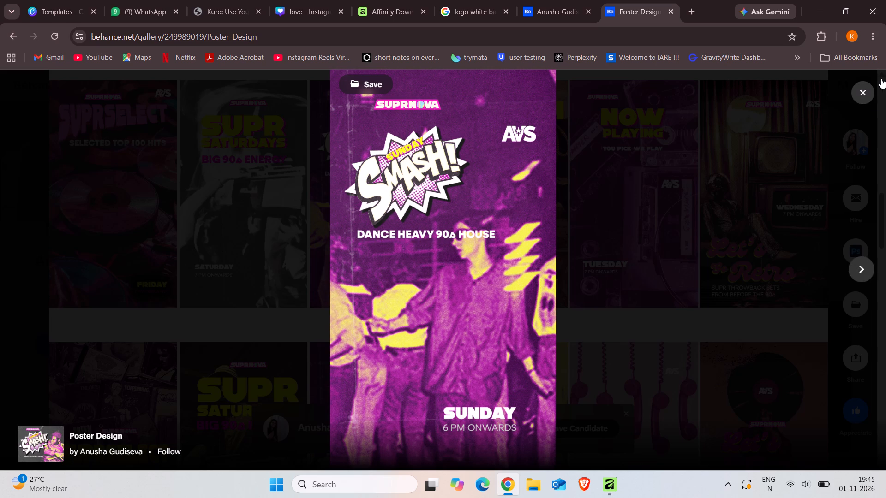
click(860, 90)
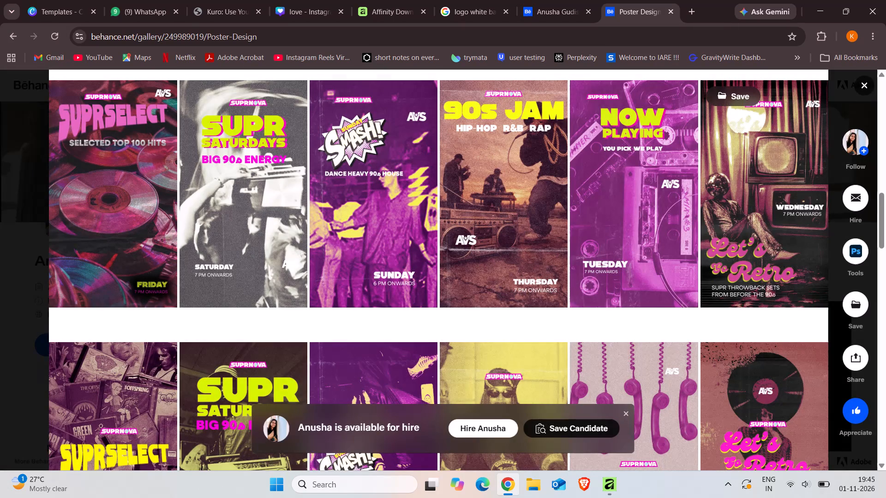
Examine the Suprnova poster rows again, working back up to the first row of the Behance Poster Design page.
scroll(712, 171, up, 6)
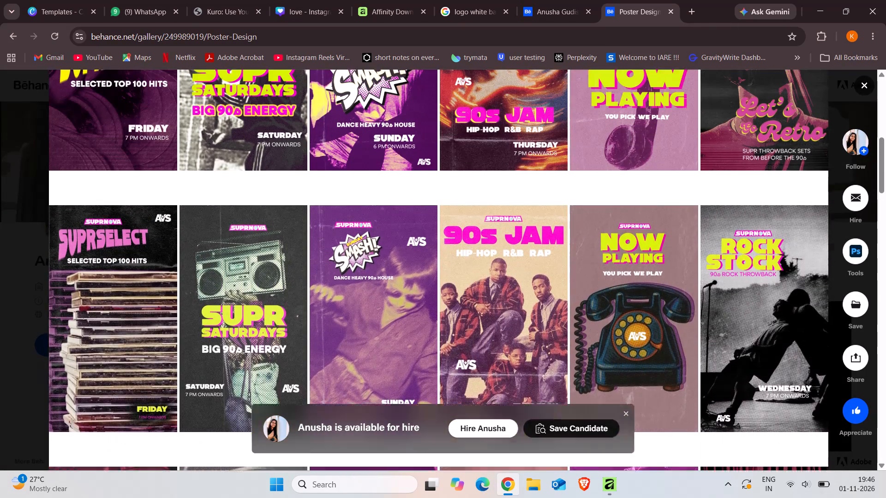
scroll(703, 188, up, 4)
drag(703, 188, 674, 403)
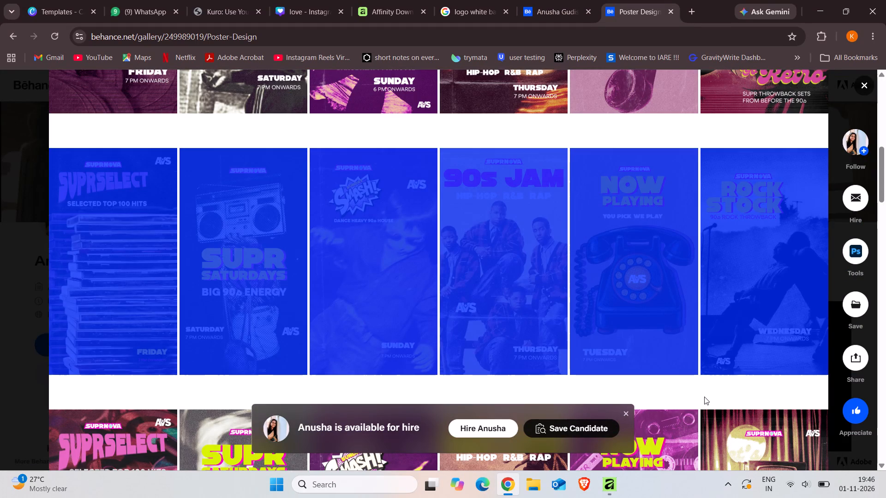
click(704, 397)
scroll(704, 397, up, 4)
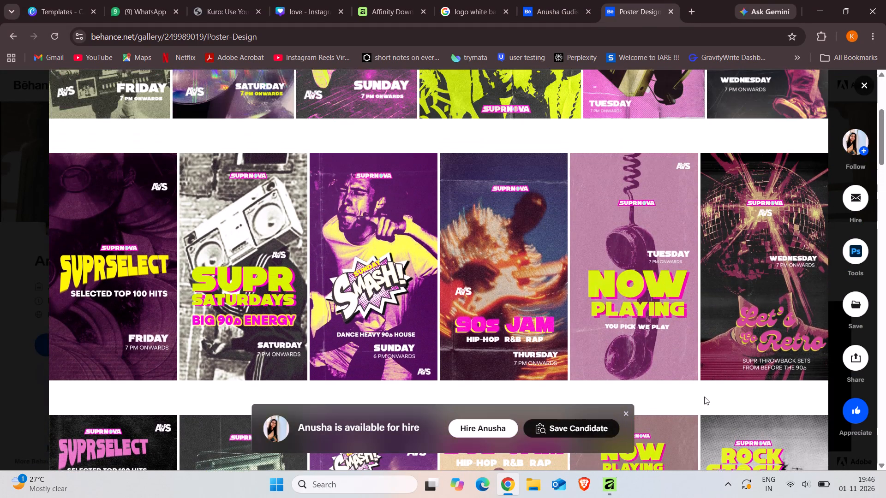
scroll(704, 397, left, 2)
scroll(704, 397, right, 2)
scroll(704, 397, up, 3)
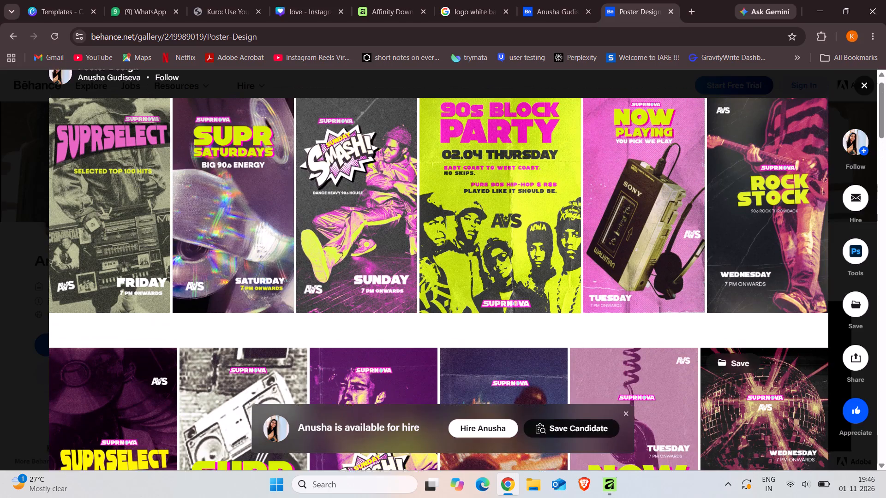
scroll(704, 397, up, 6)
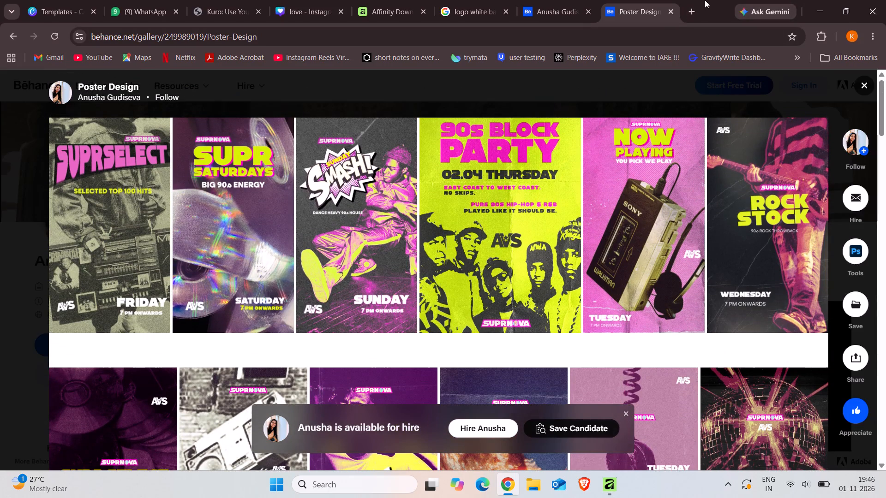
Close the Behance poster gallery tab and the Behance people search tab.
click(671, 12)
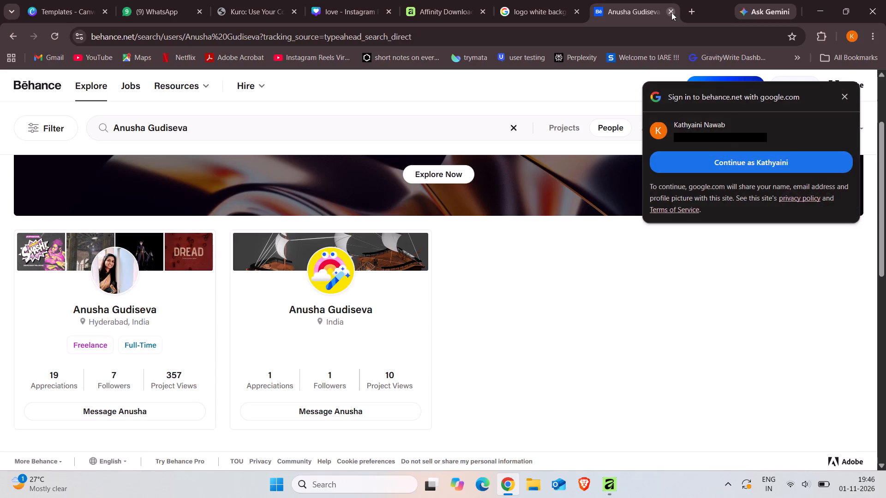
click(671, 12)
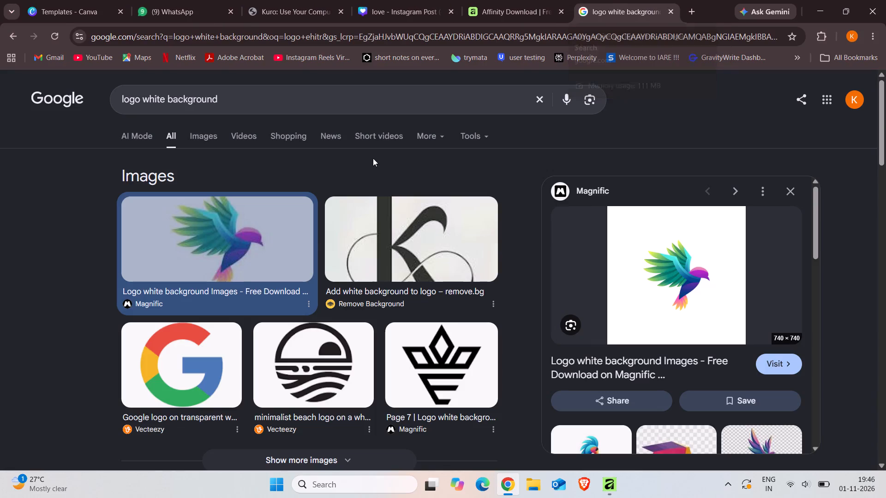
Search Google for pinterest in place of the logo query and open the Pinterest site.
click(450, 101)
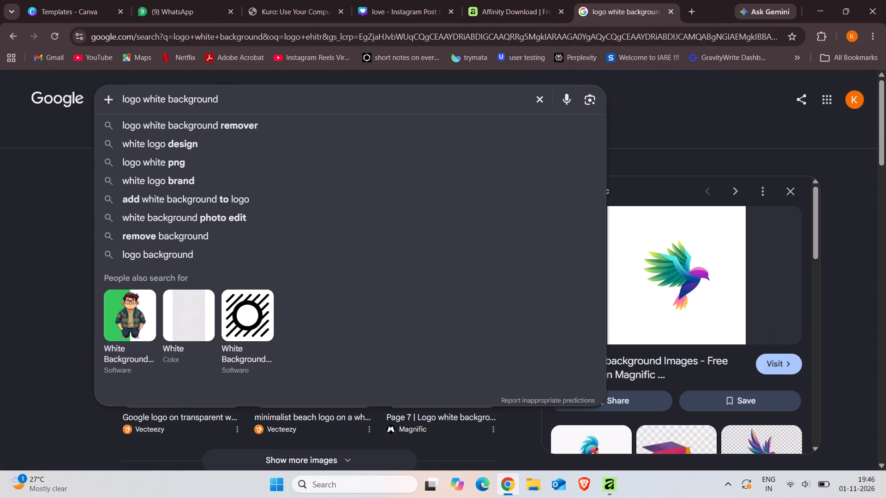
key(alt+a)
key(alt+p)
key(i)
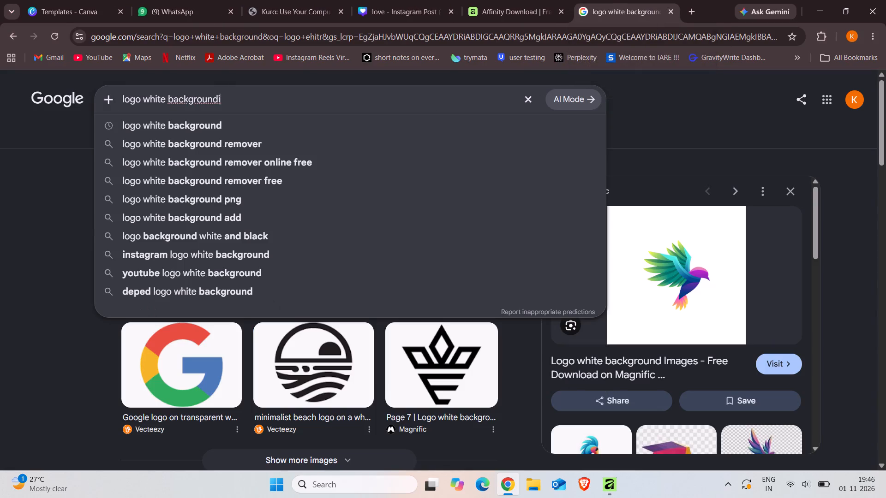
key(ctrl+a)
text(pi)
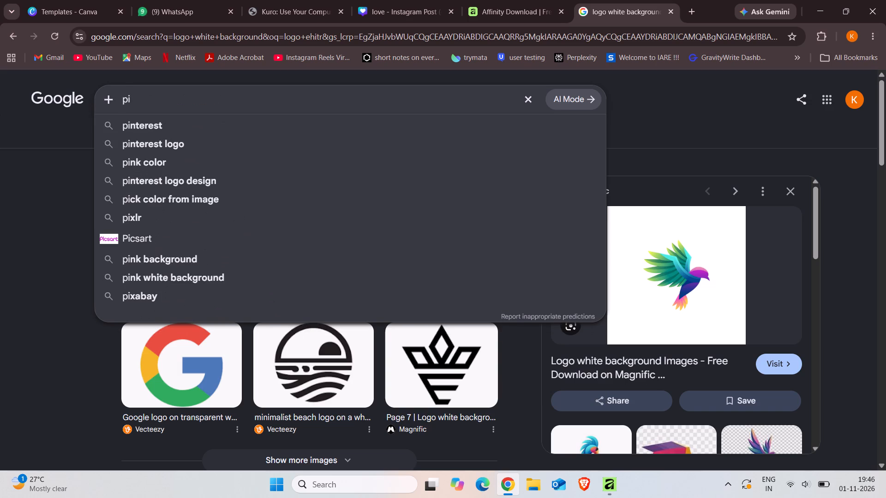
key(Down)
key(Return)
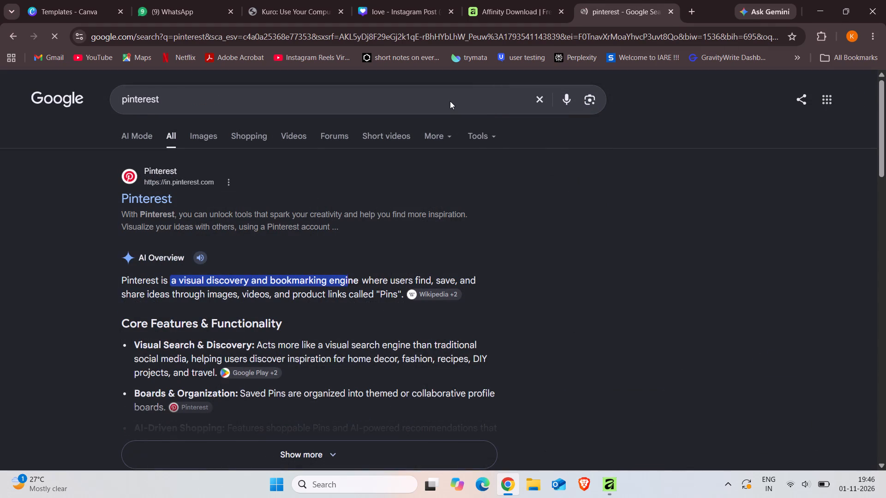
click(153, 194)
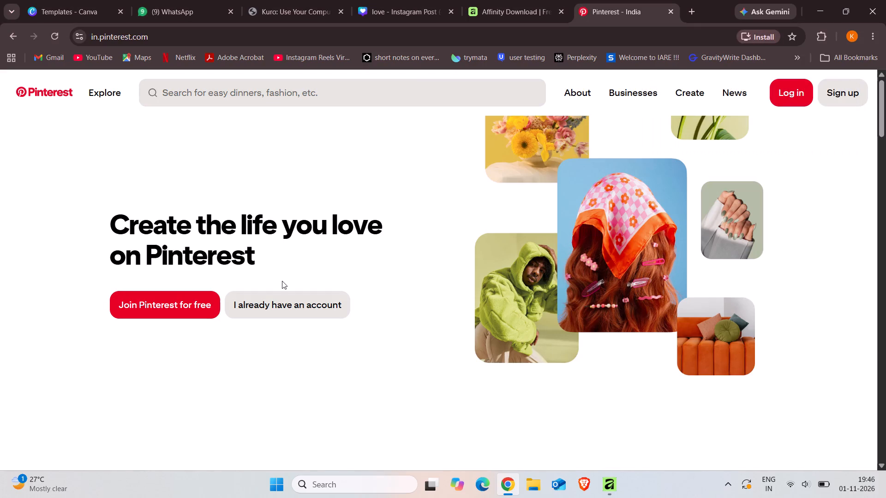
Dismiss the notification request and search Pinterest for poster design.
scroll(287, 273, down, 6)
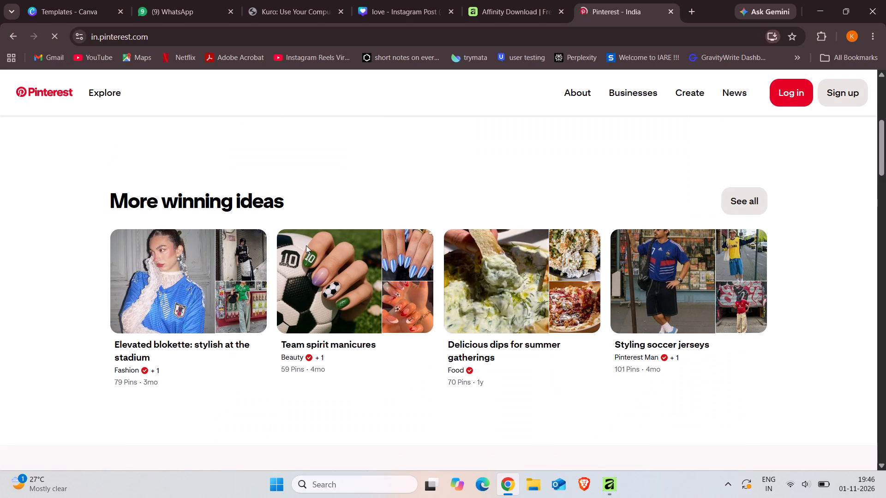
scroll(306, 245, down, 2)
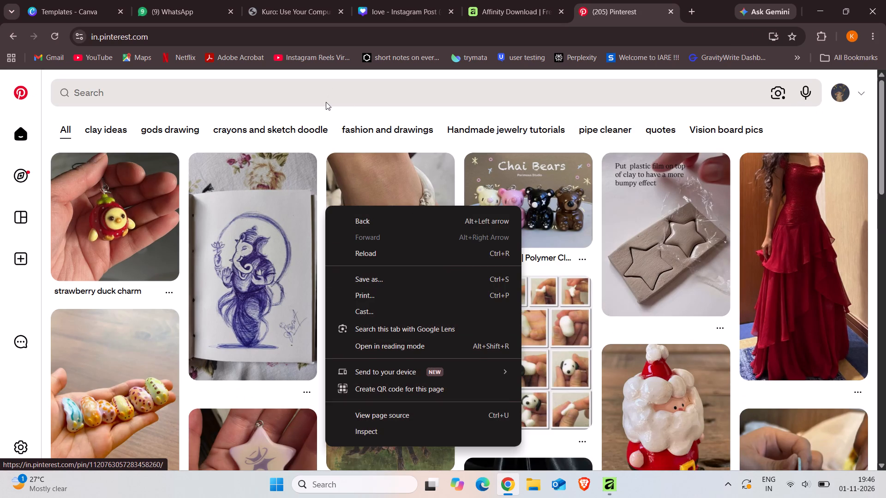
click(326, 102)
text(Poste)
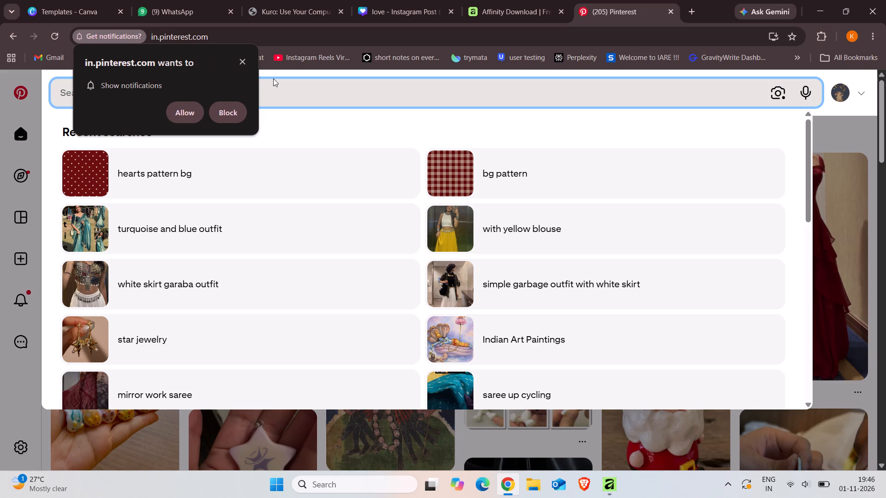
click(239, 60)
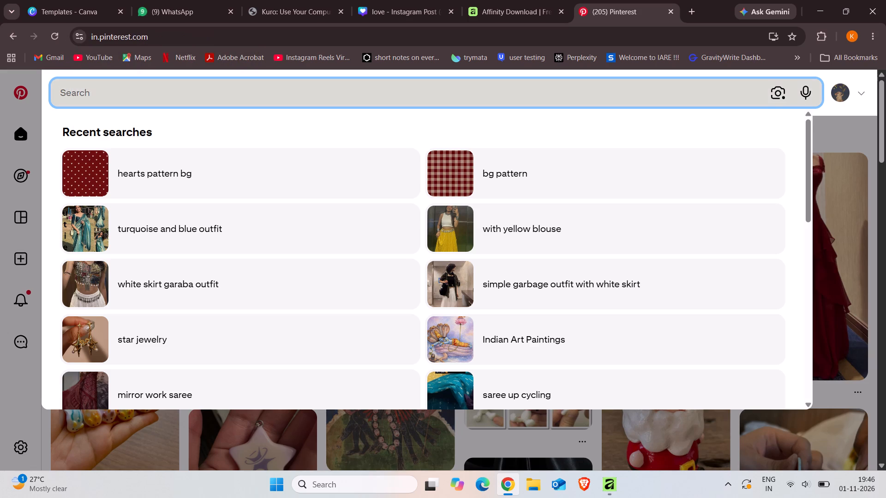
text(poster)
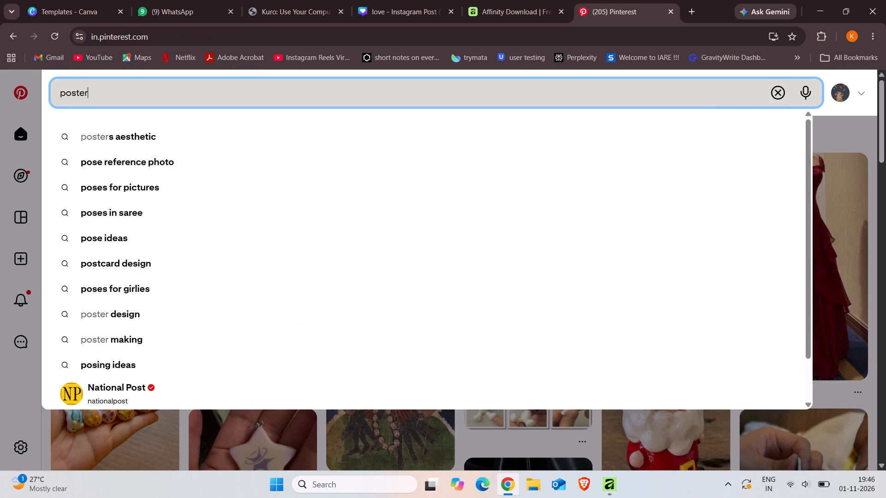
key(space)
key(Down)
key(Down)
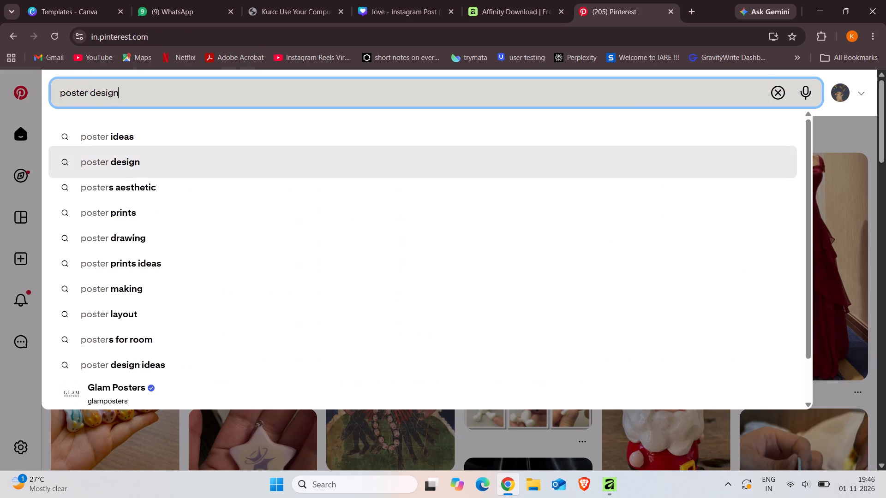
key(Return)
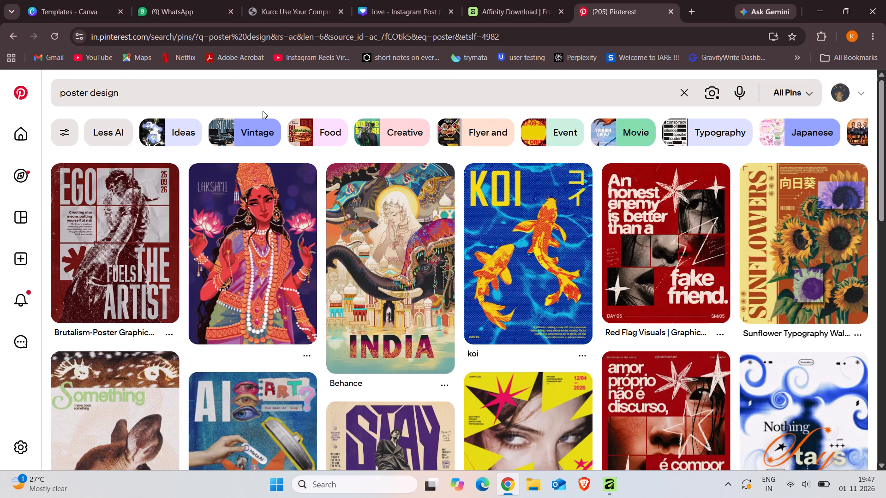
View the red EGO brutalism poster and the Sunflowers typography poster enlarged, returning to the search results after each.
click(131, 247)
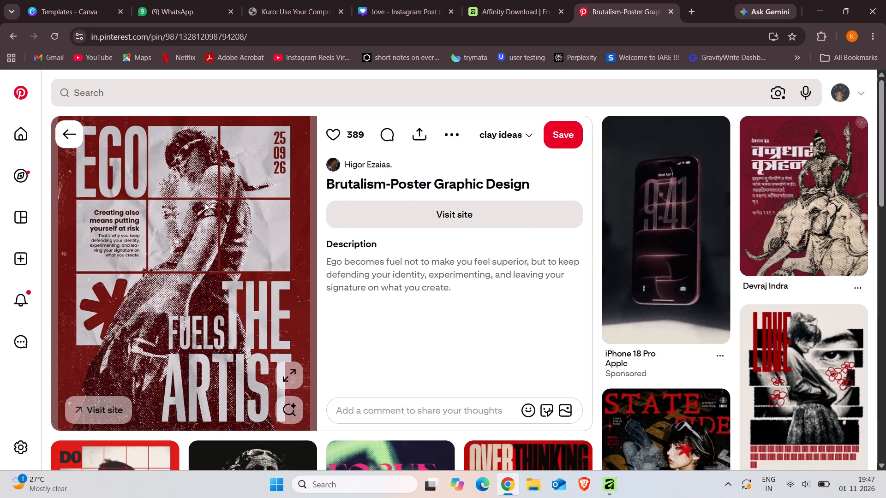
click(78, 136)
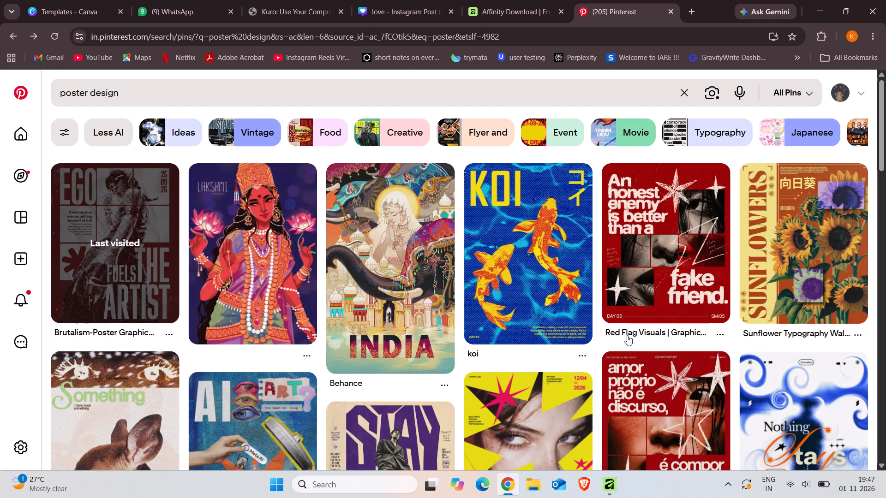
scroll(627, 335, down, 1)
click(792, 264)
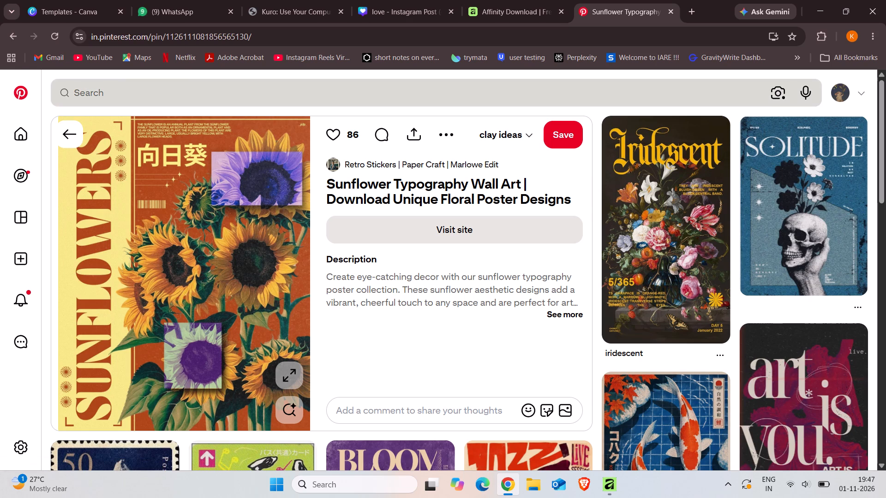
click(72, 129)
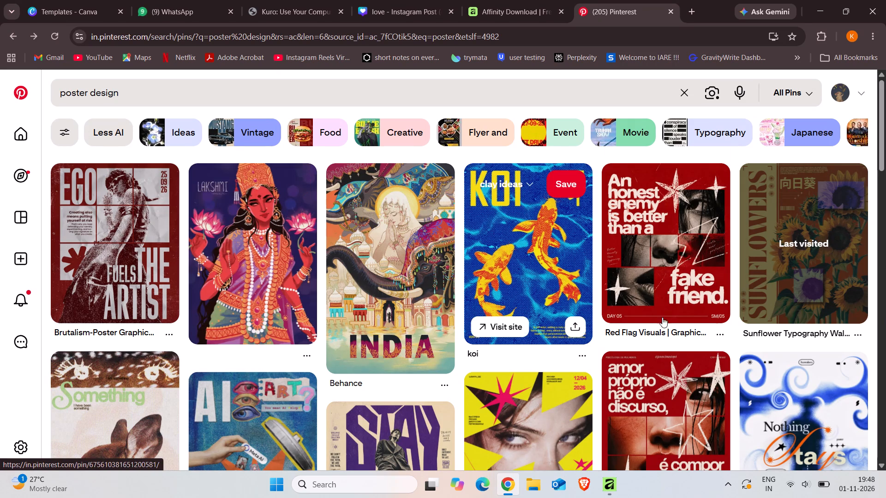
Examine the layouts and typography of the posters further down the poster design results.
scroll(606, 345, down, 1)
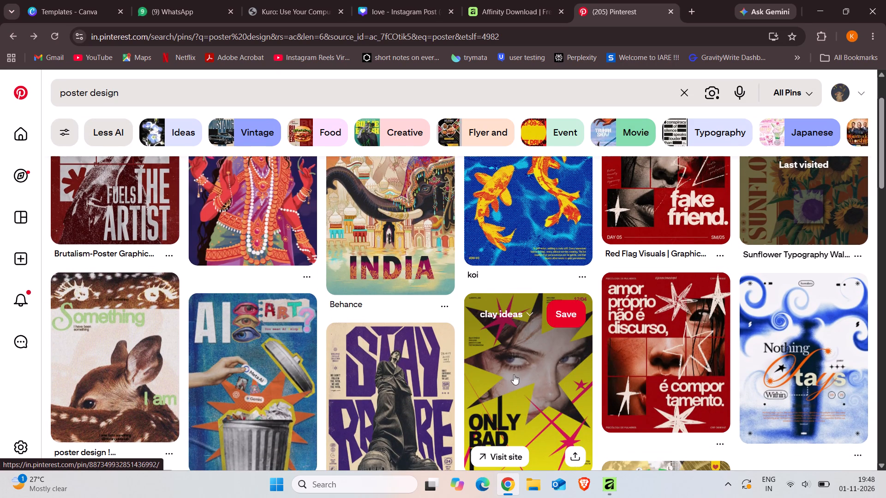
scroll(514, 374, down, 2)
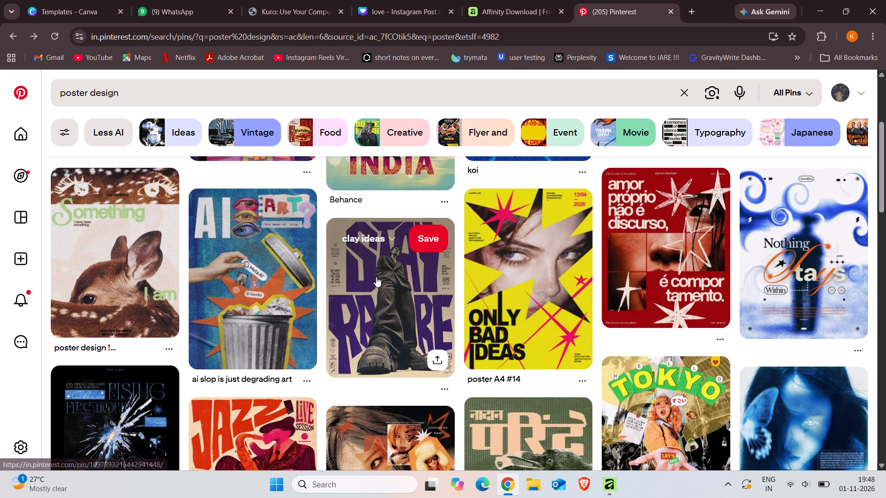
scroll(448, 339, down, 2)
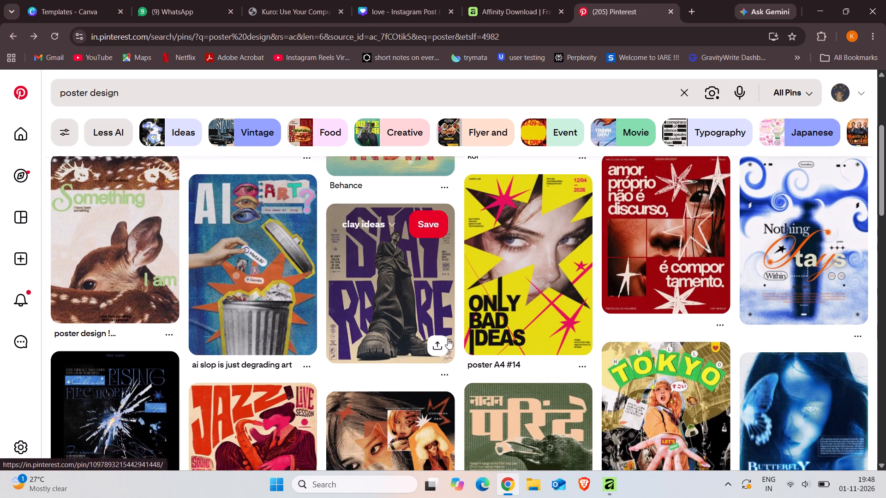
scroll(448, 339, down, 1)
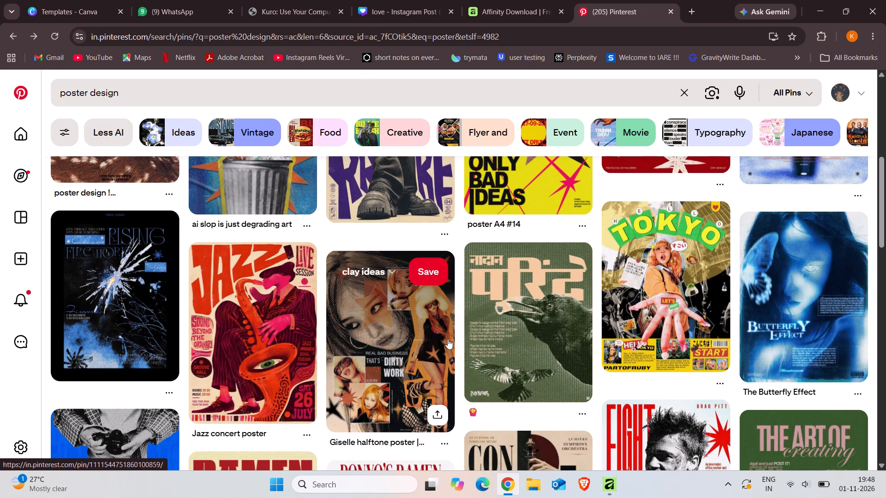
scroll(454, 331, down, 1)
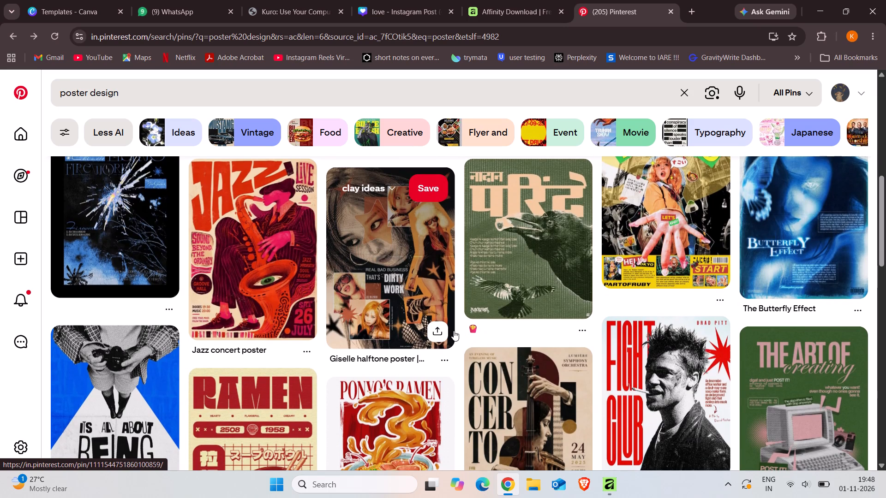
scroll(454, 331, down, 2)
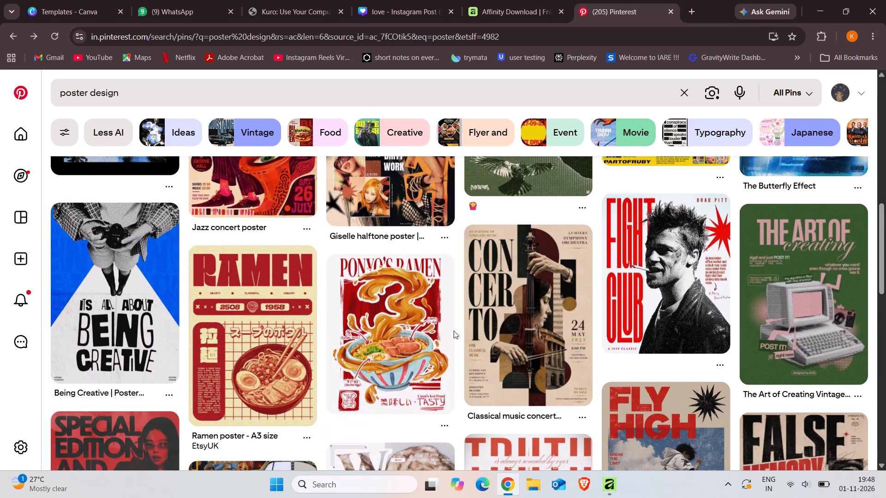
scroll(467, 316, down, 1)
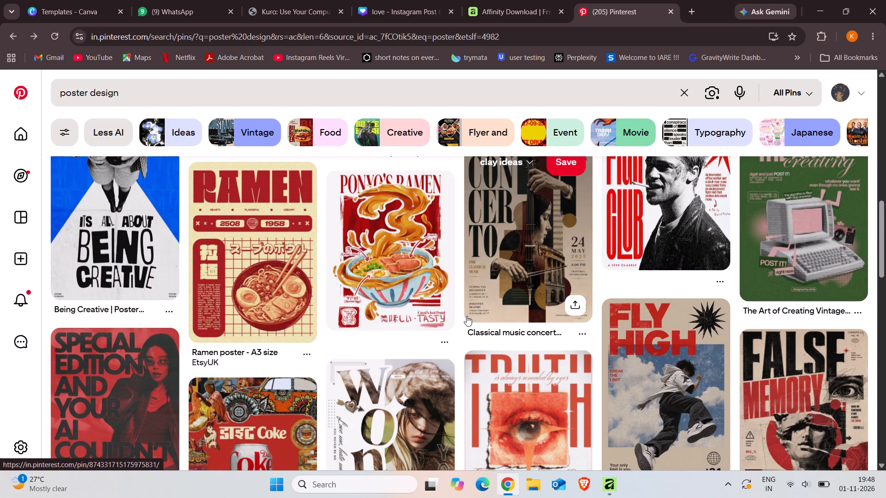
Reopen the Brutalism-Poster Graphic Design pin with the EGO artwork and copy its image.
scroll(467, 316, up, 16)
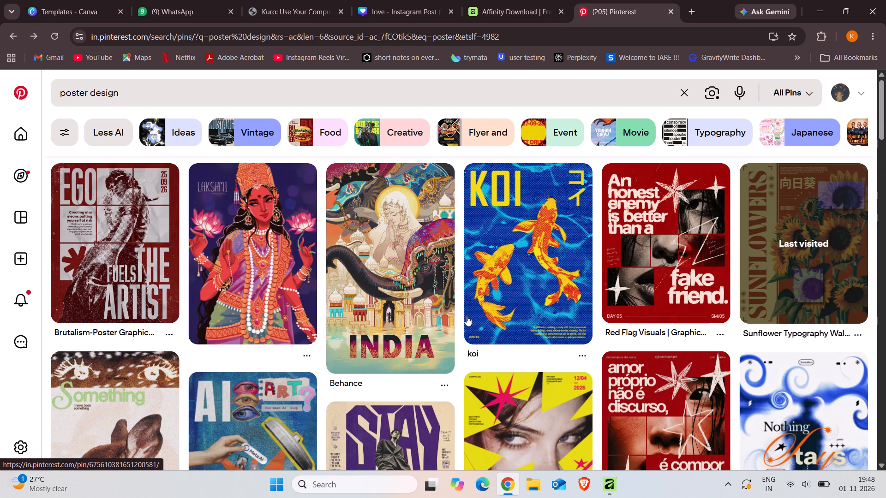
scroll(467, 316, up, 3)
click(120, 246)
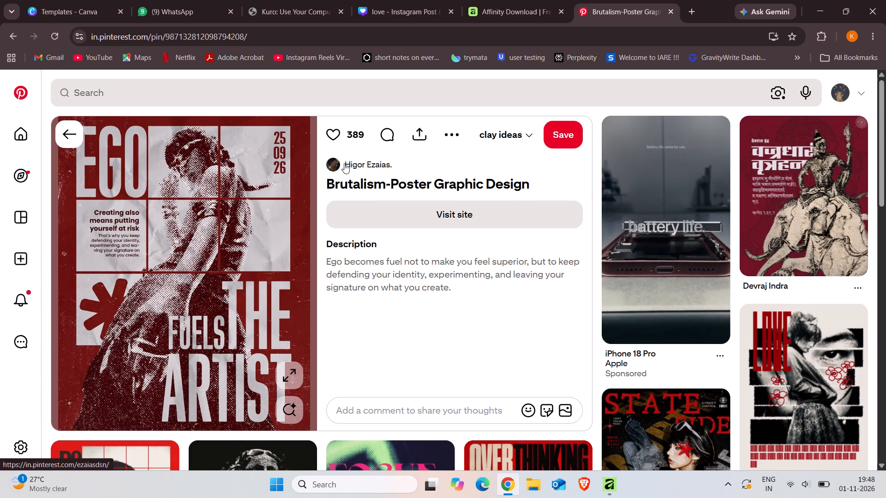
right_click(185, 233)
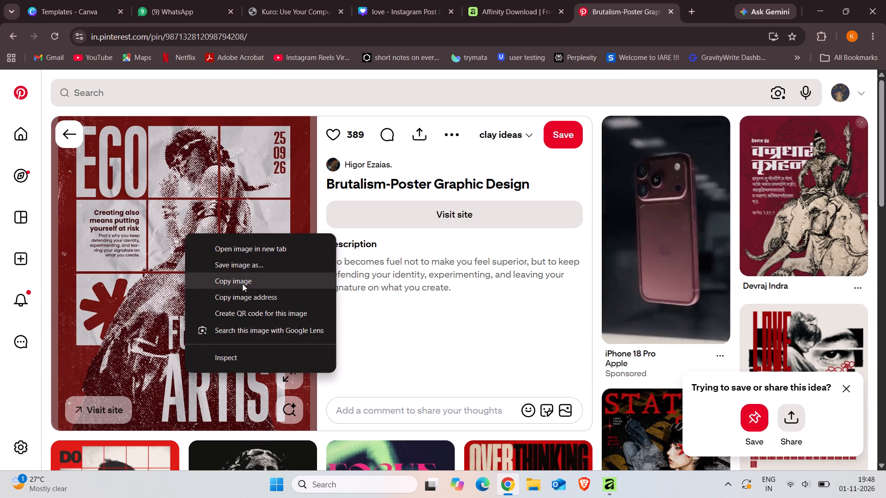
click(242, 284)
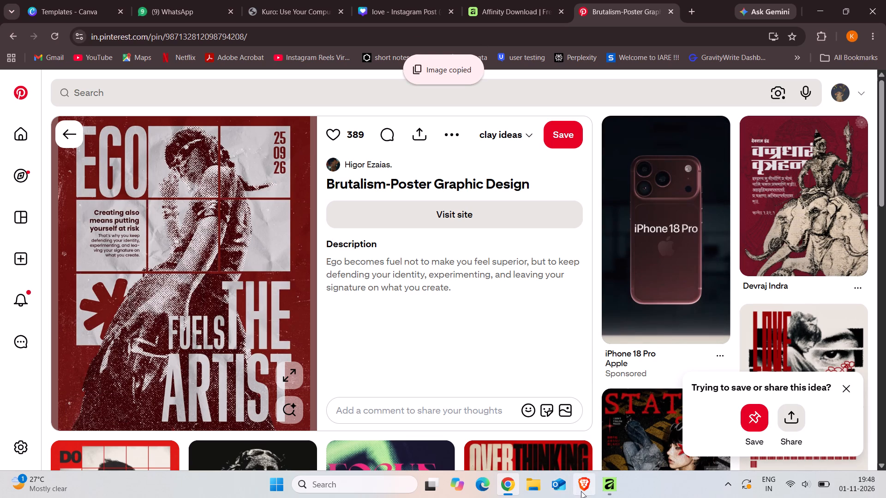
Switch to Affinity and add a blank 210 × 297 mm artboard beside Artboard2, on the side away from the LOVE poster.
click(615, 486)
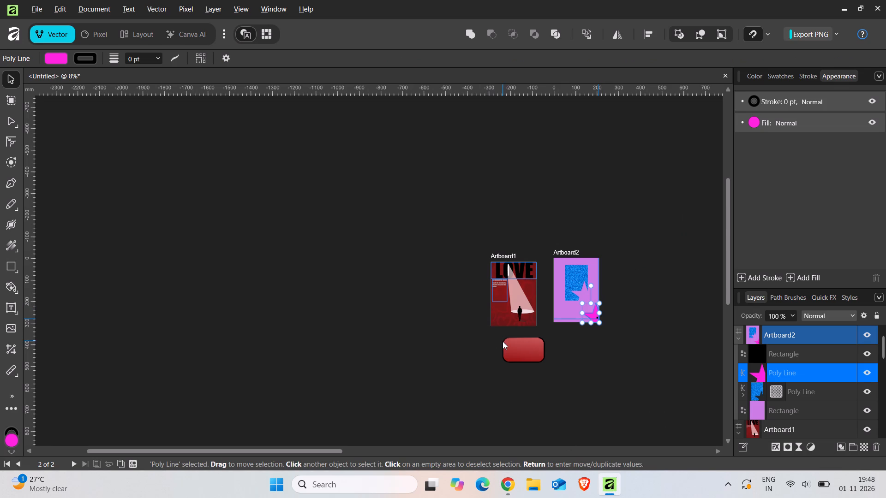
ctrl+scroll(503, 341, up, 5)
ctrl+scroll(503, 332, down, 1)
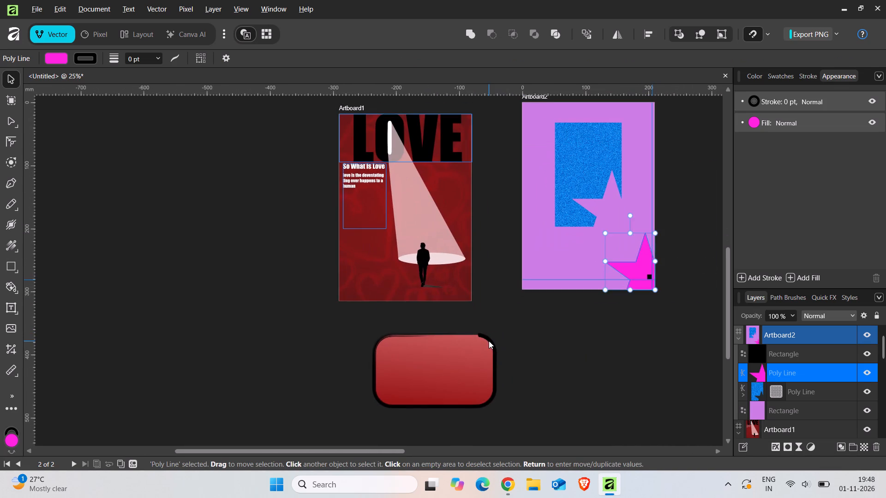
scroll(487, 342, up, 2)
scroll(487, 342, left, 7)
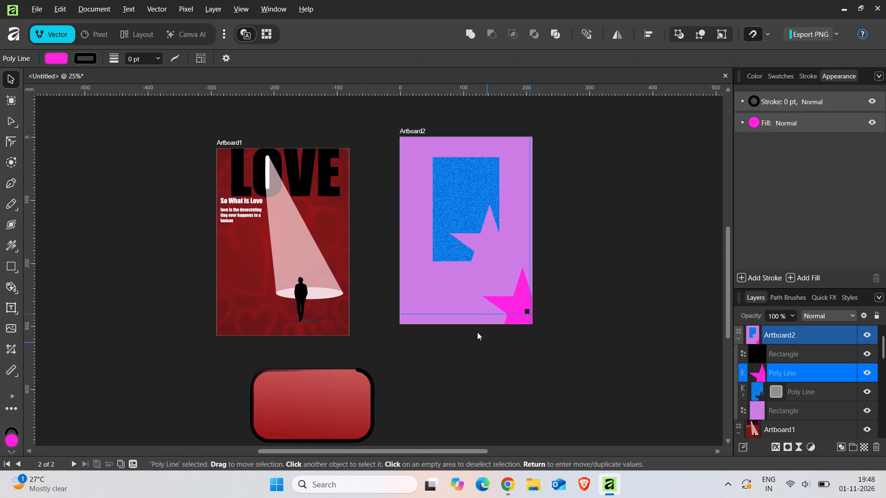
scroll(477, 332, left, 1)
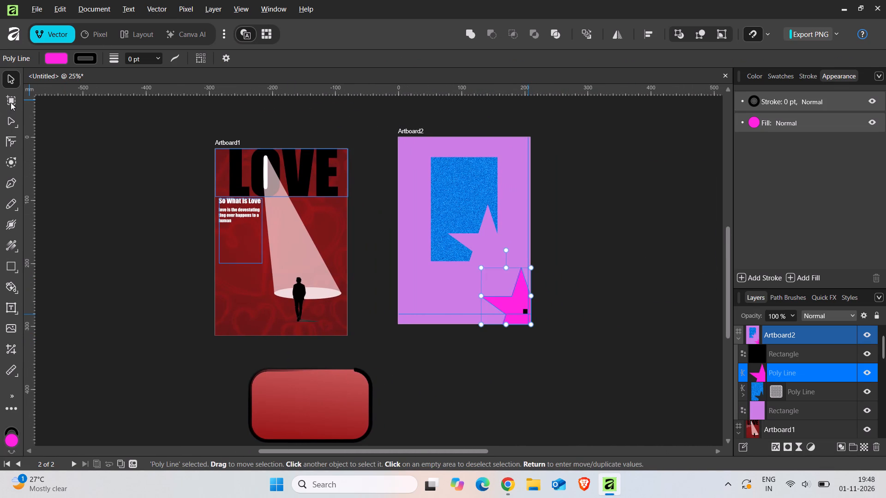
click(11, 102)
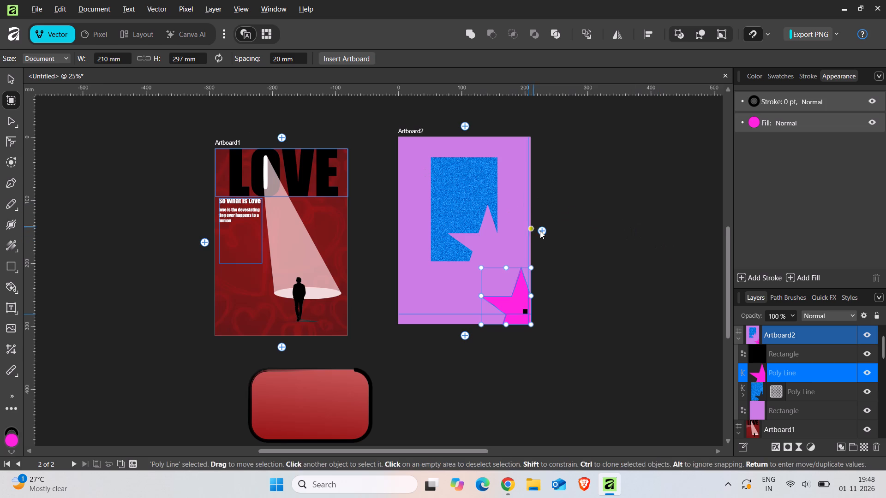
click(541, 232)
scroll(523, 239, left, 2)
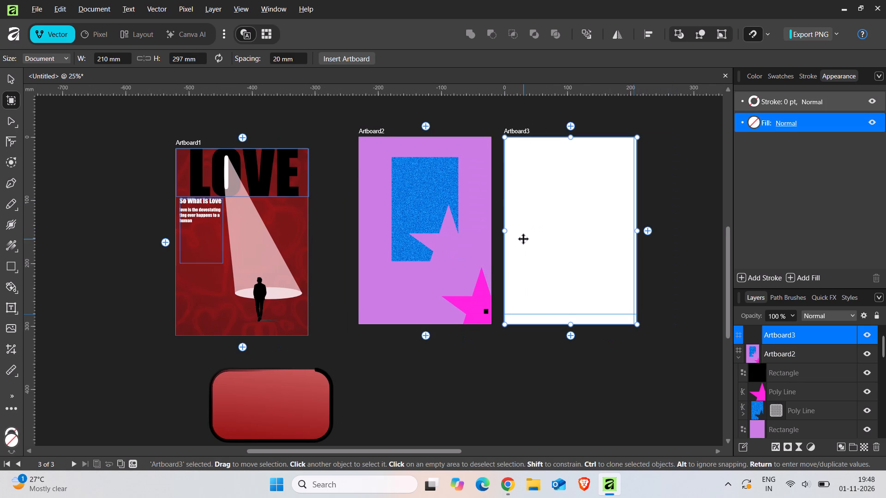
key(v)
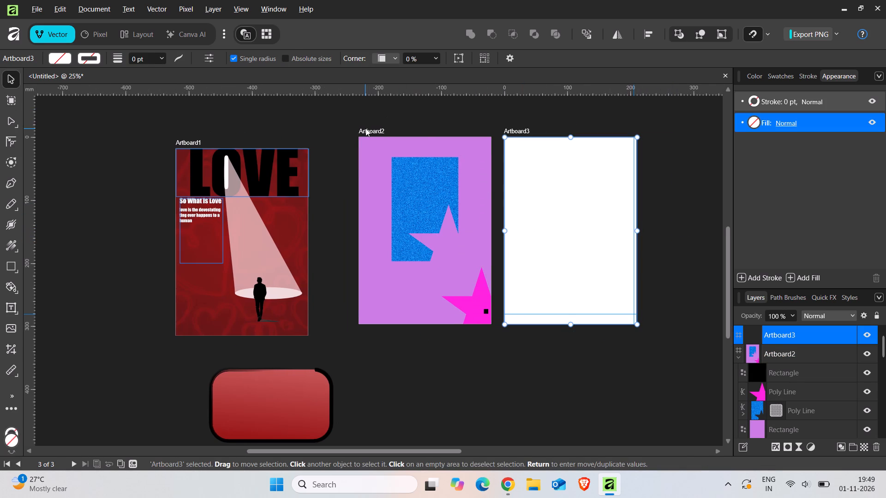
Paste the copied EGO poster image onto Artboard2 and enlarge it proportionally to about 200 mm wide.
click(365, 128)
key(alt+v)
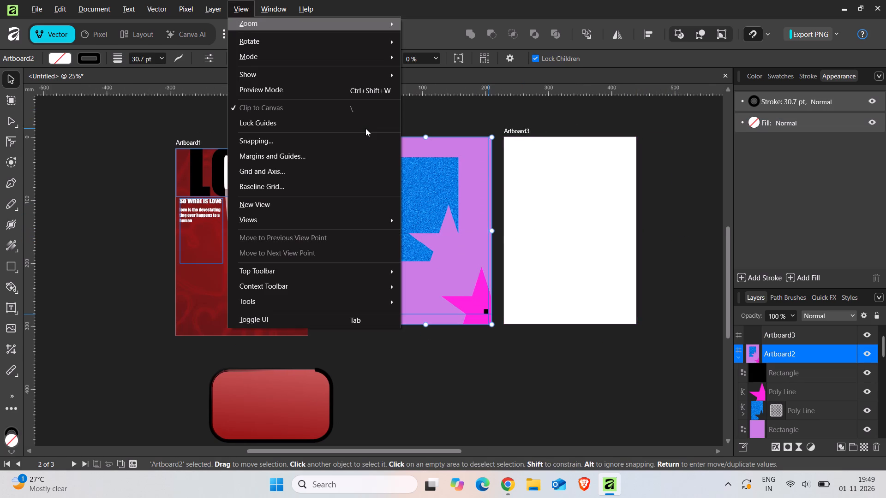
click(470, 200)
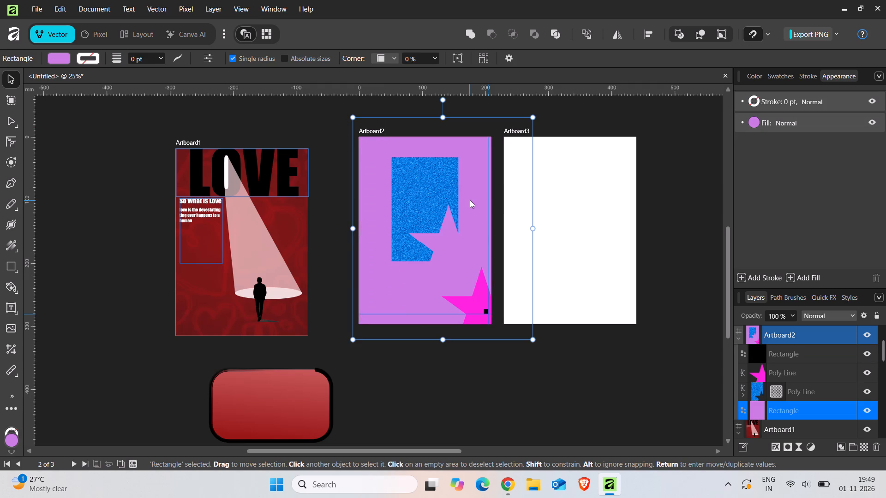
key(ctrl+v)
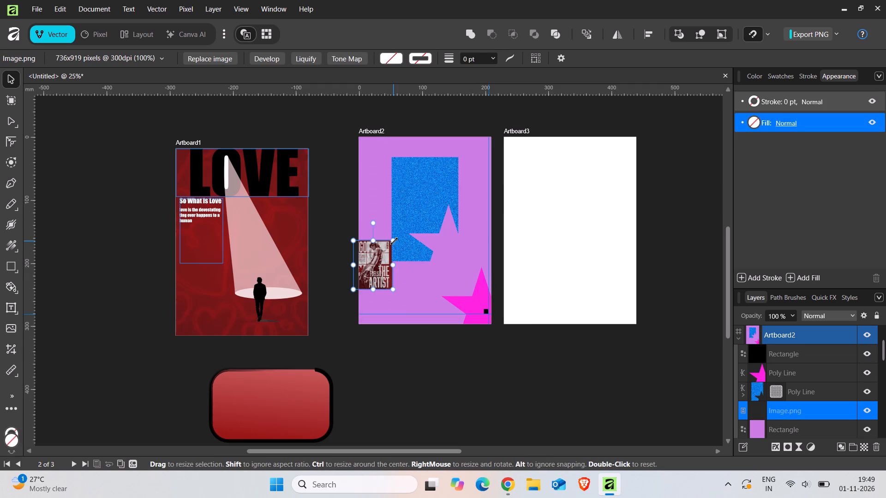
drag(394, 241, 542, 180)
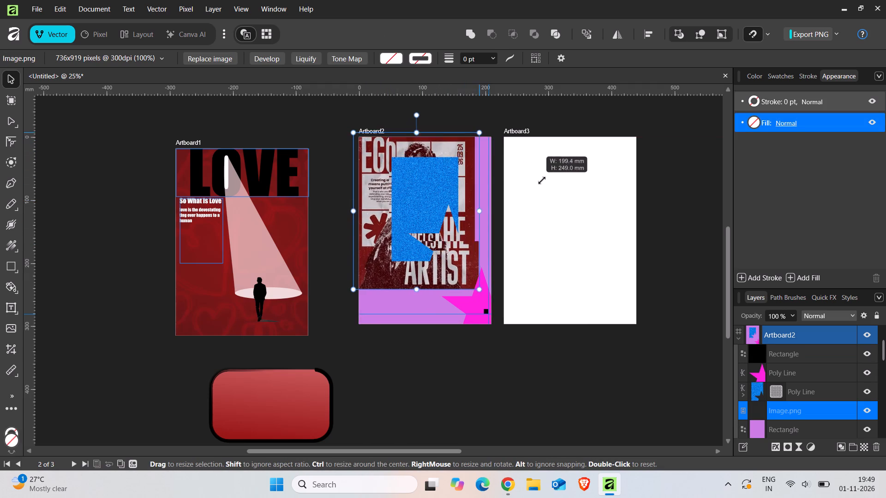
drag(542, 180, 544, 181)
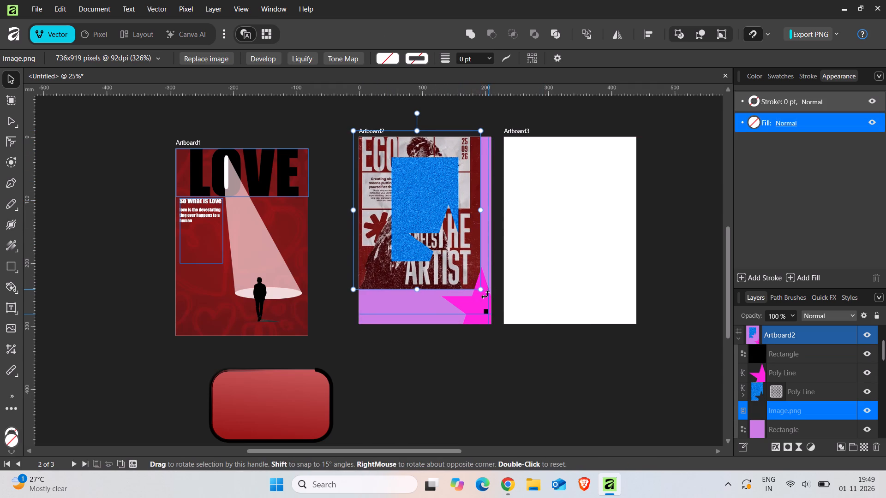
Delete the magenta star and the textured blue cut-out shape from Artboard2.
click(479, 320)
key(BackSpace)
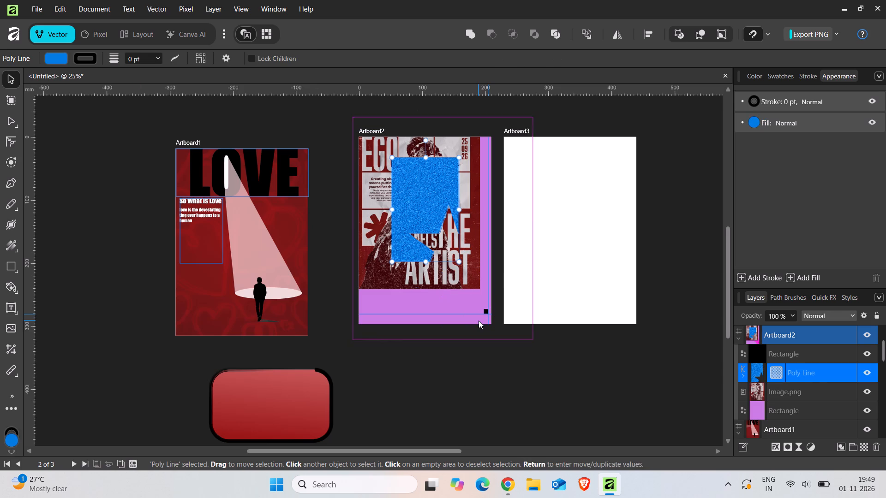
click(416, 187)
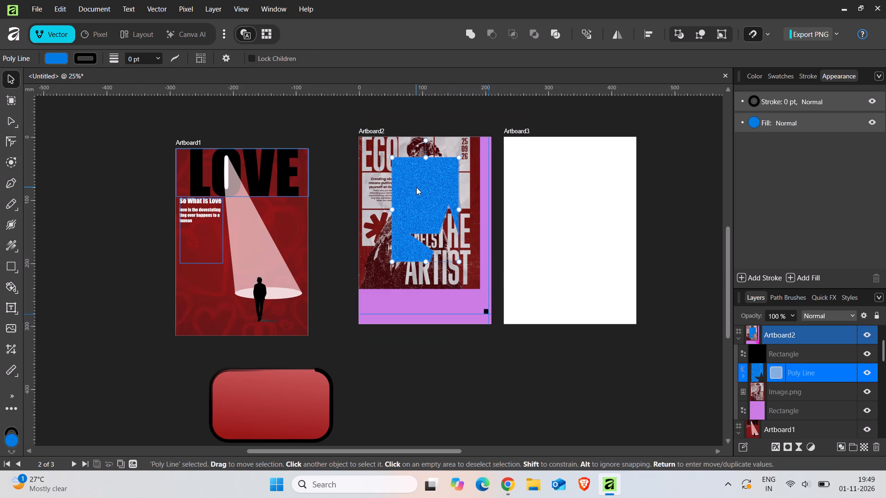
key(BackSpace)
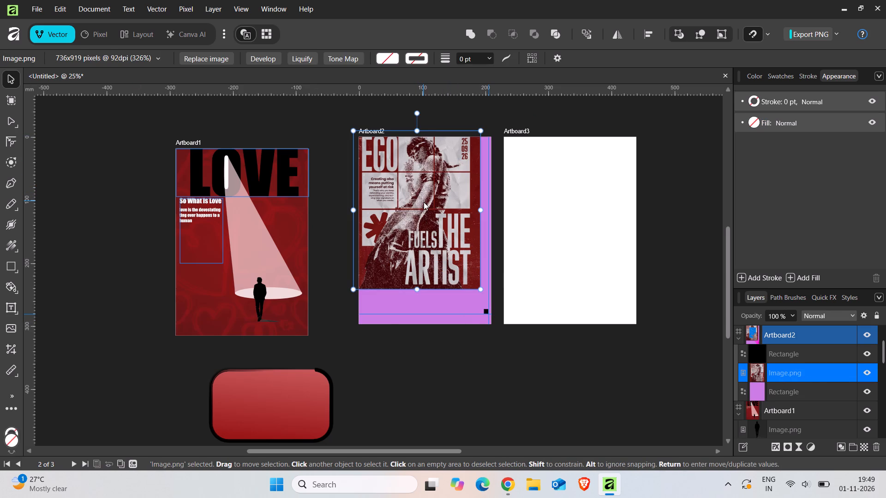
Center the EGO poster image on Artboard2 over the purple background and deselect it.
drag(425, 215, 433, 219)
drag(433, 219, 431, 229)
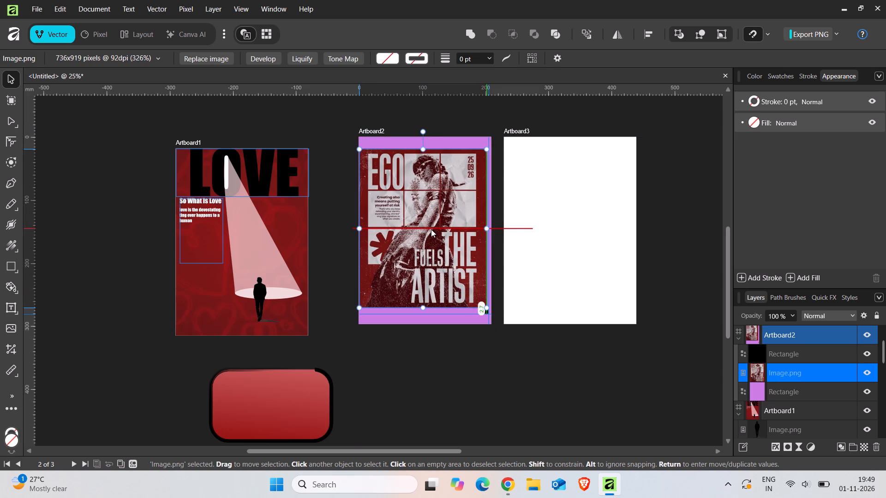
drag(431, 229, 433, 229)
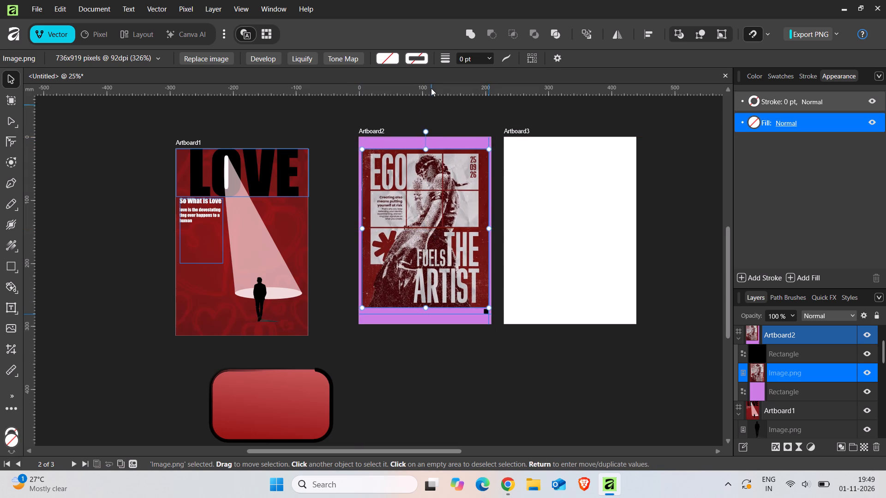
click(467, 113)
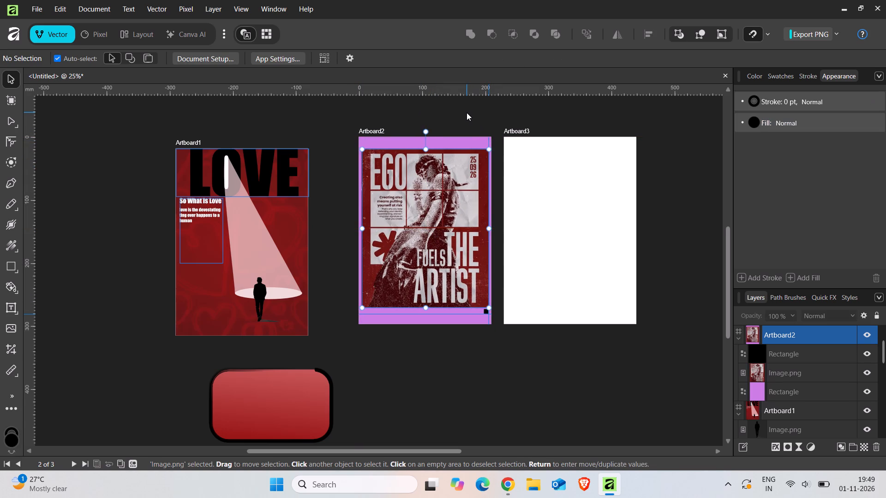